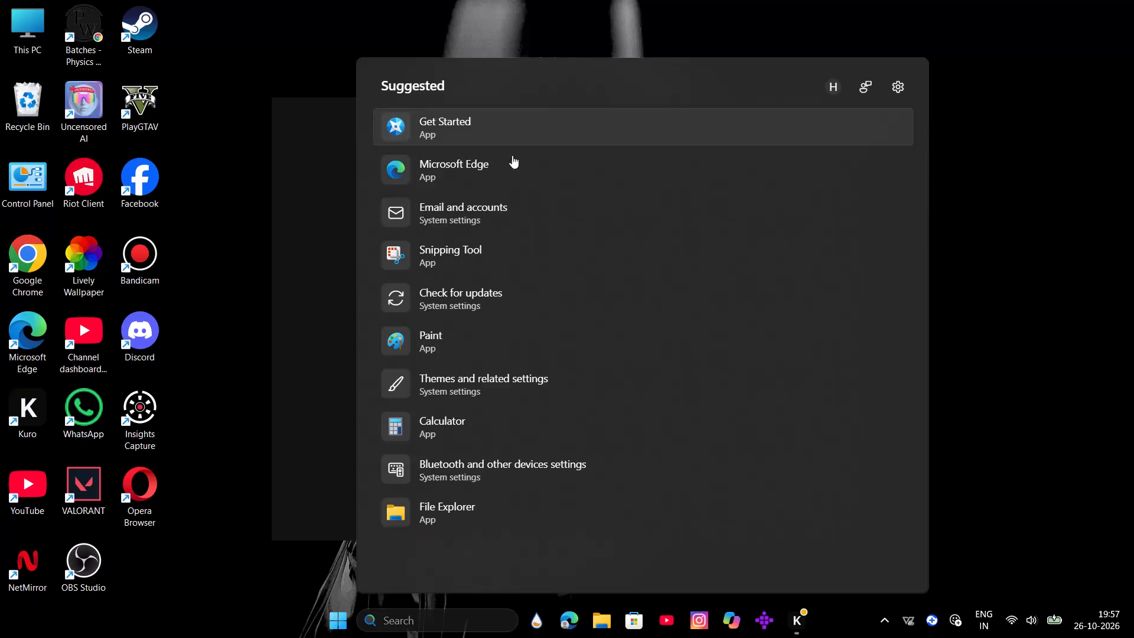
Search the computer for Canva and open the Templates - Canva app.
{"action": "type", "text": "can"}
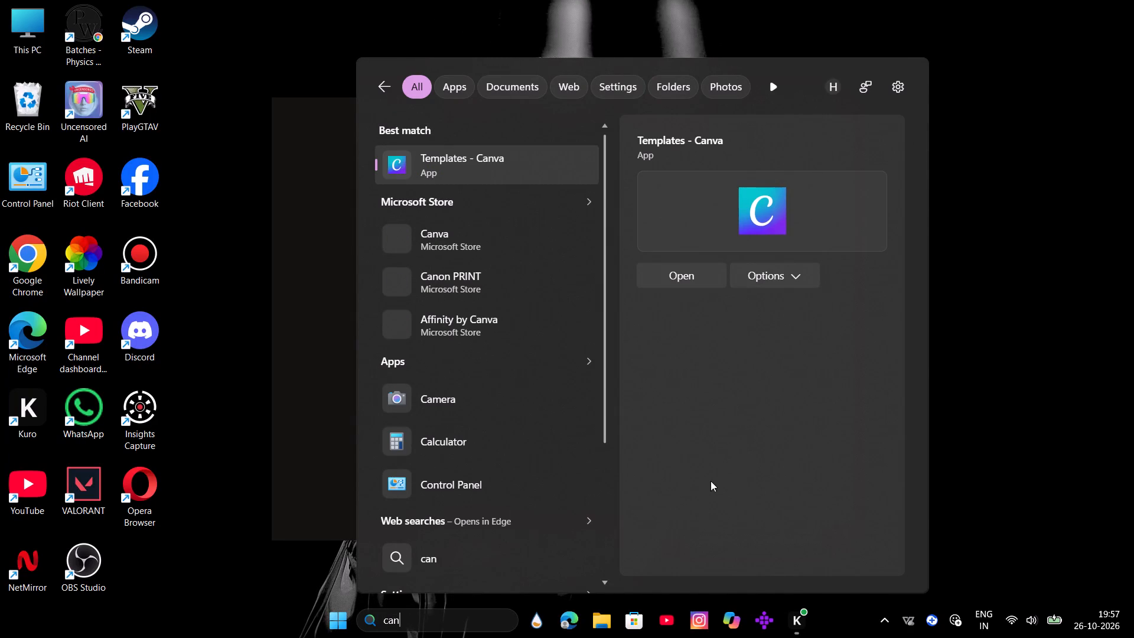
{"action": "left_click", "coordinate": [698, 271]}
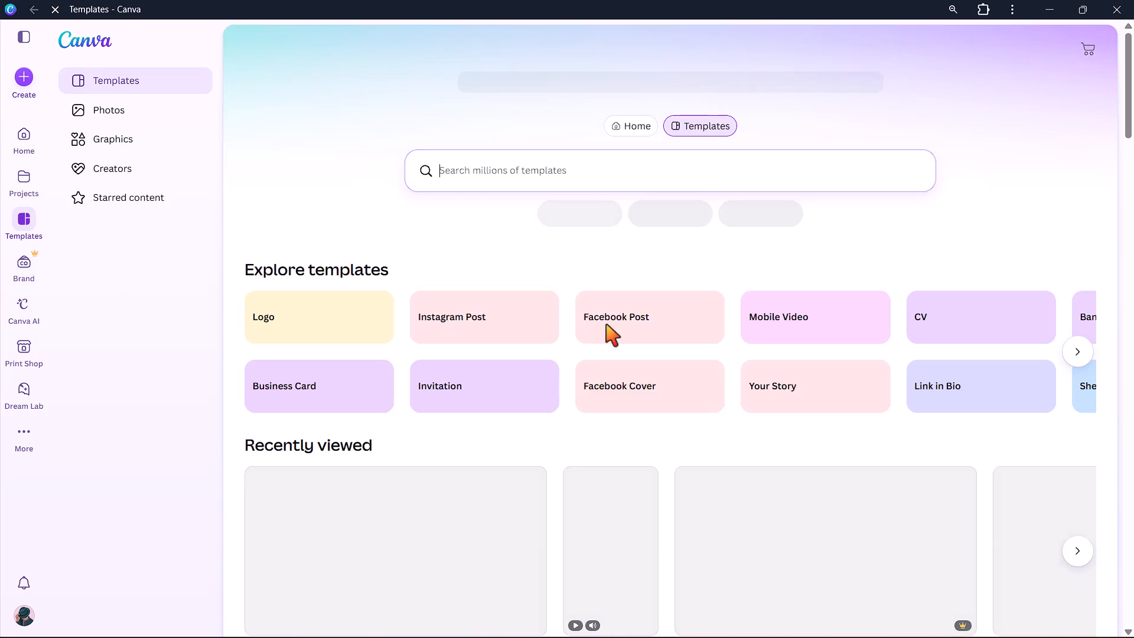
Open the Bright Cooking Tutorial Youtube Thumbnail template from the recently viewed templates for customising.
{"action": "left_click", "coordinate": [430, 515]}
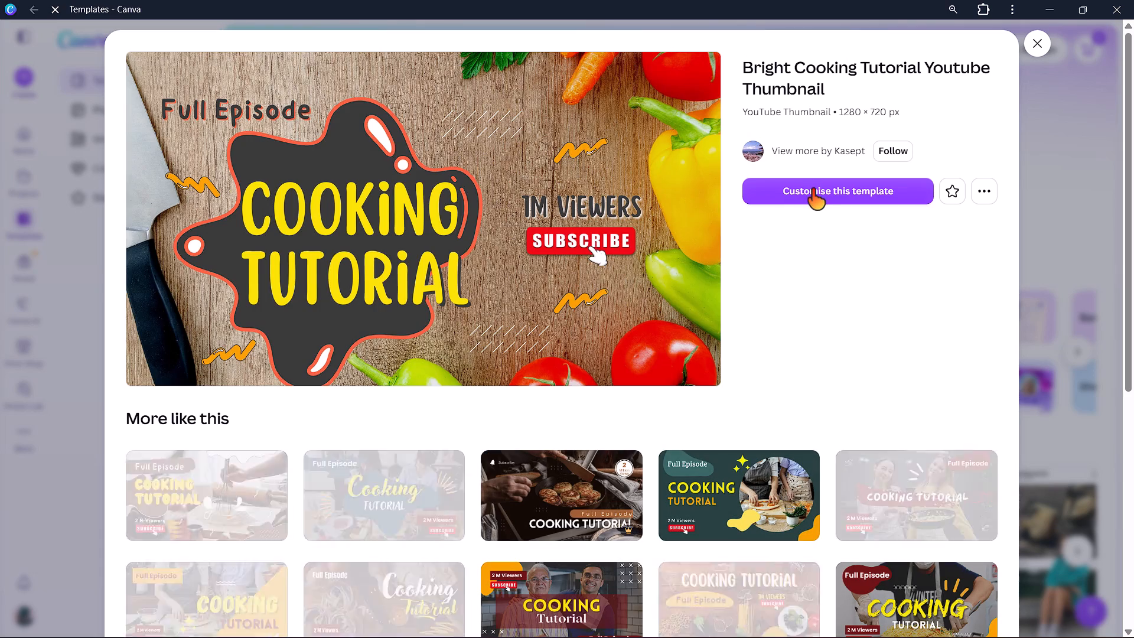
{"action": "left_click", "coordinate": [812, 189]}
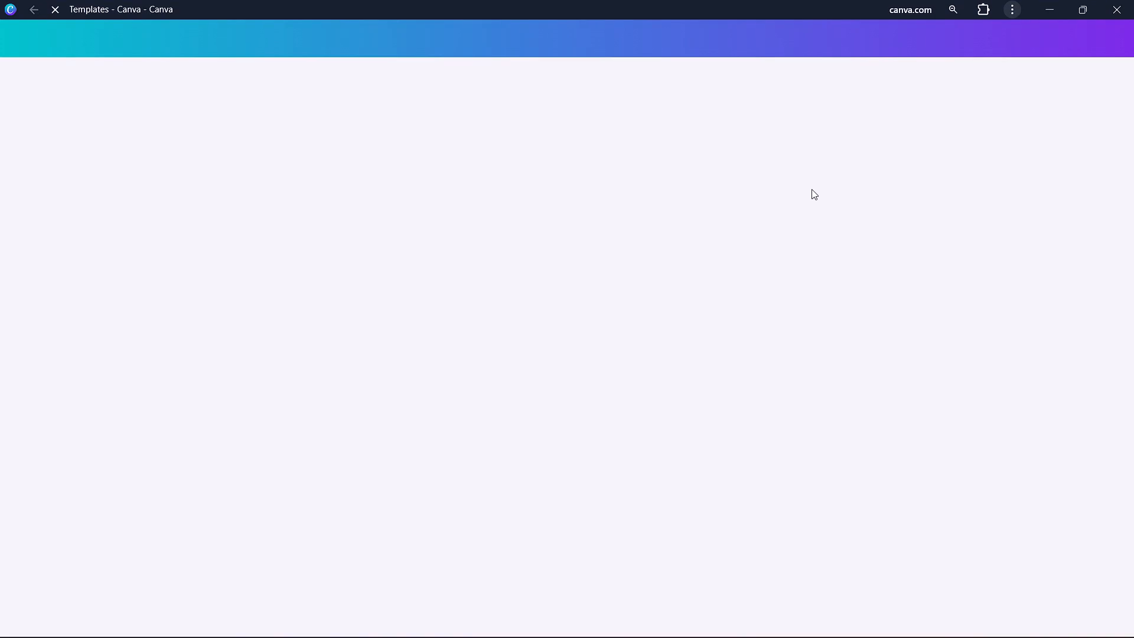
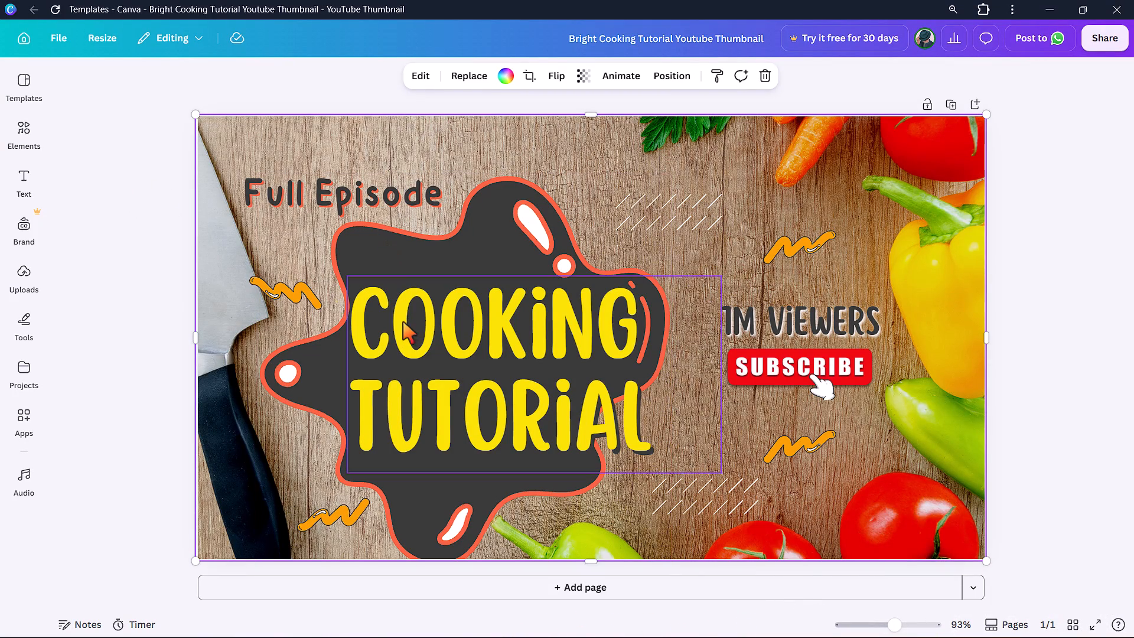
Add the grey-pupil eyes graphic from the recently used elements, shrink it, and place it over the two O's of COOKING.
{"action": "left_click", "coordinate": [14, 135]}
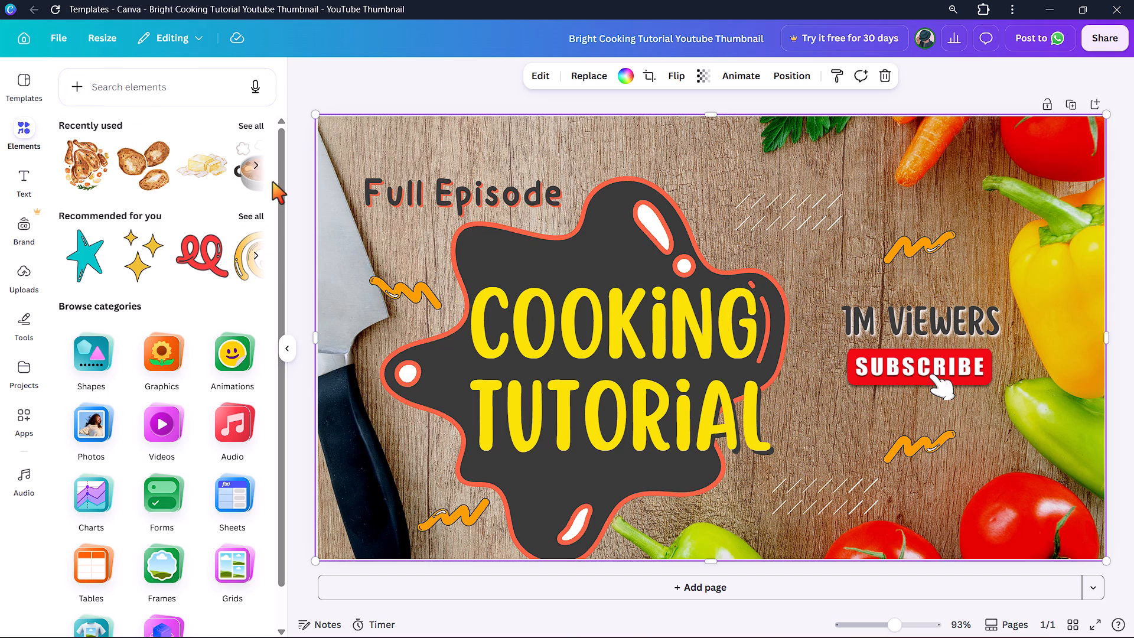
{"action": "left_click", "coordinate": [255, 127]}
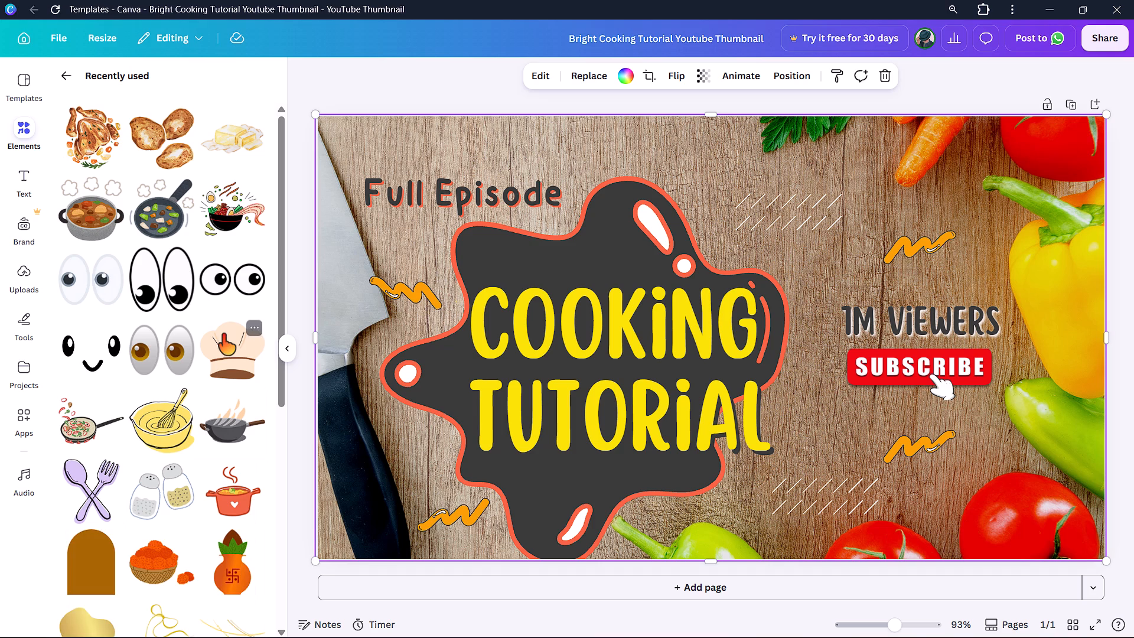
{"action": "left_click", "coordinate": [79, 261]}
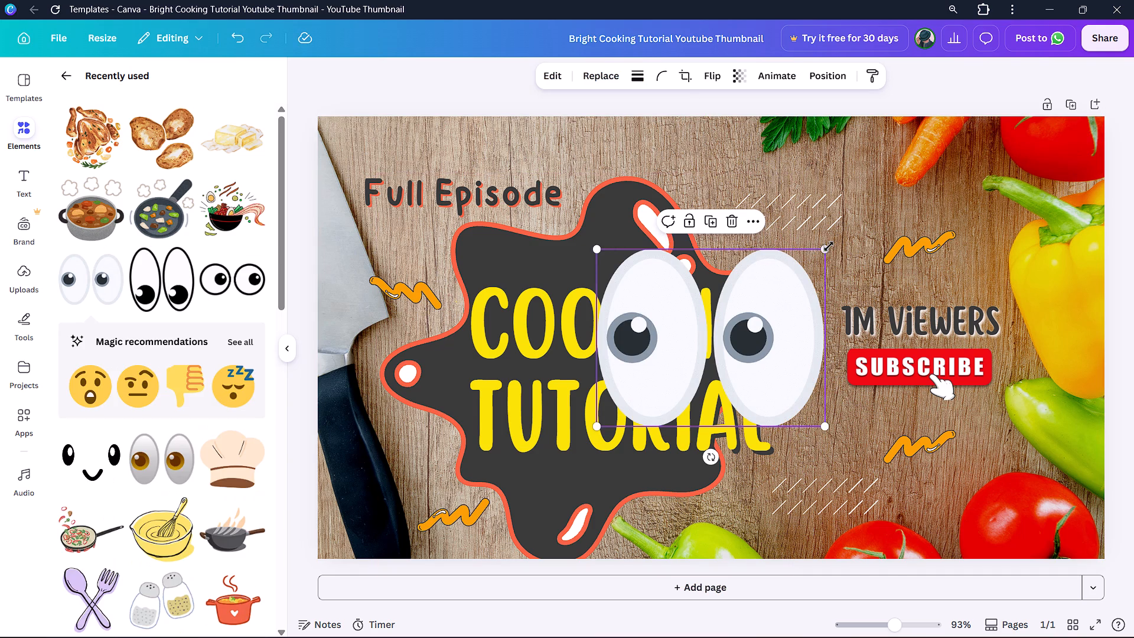
{"action": "left_click_drag", "start_coordinate": [829, 246], "coordinate": [690, 343]}
{"action": "left_click_drag", "start_coordinate": [650, 373], "coordinate": [633, 349]}
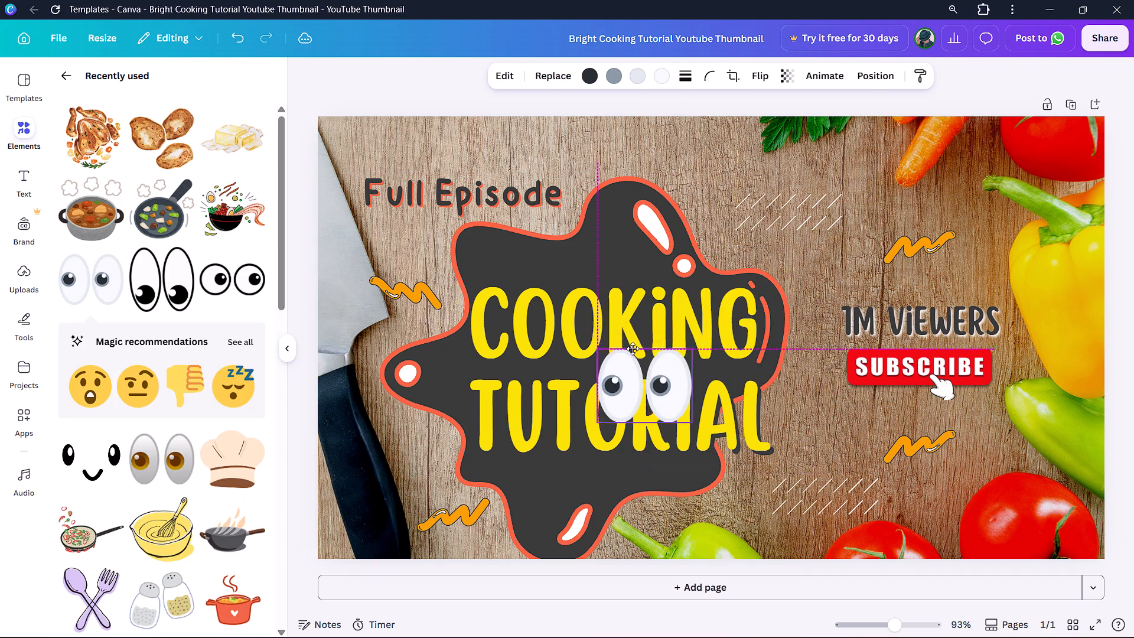
{"action": "left_click_drag", "start_coordinate": [633, 349], "coordinate": [568, 305]}
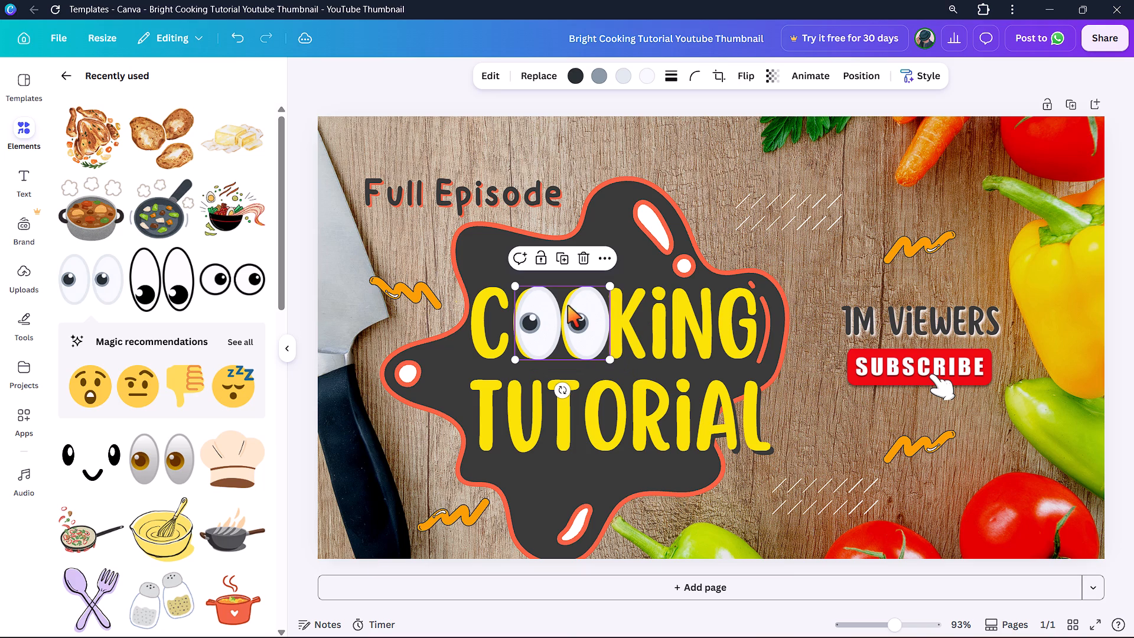
Add the chef hat graphic from the recently used elements, shrink it to about 236 by 210, and place it above the eyes.
{"action": "scroll", "coordinate": [202, 259], "scroll_direction": "up", "scroll_amount": 2}
{"action": "scroll", "coordinate": [202, 259], "scroll_direction": "down", "scroll_amount": 2}
{"action": "scroll", "coordinate": [202, 259], "scroll_direction": "up", "scroll_amount": 2}
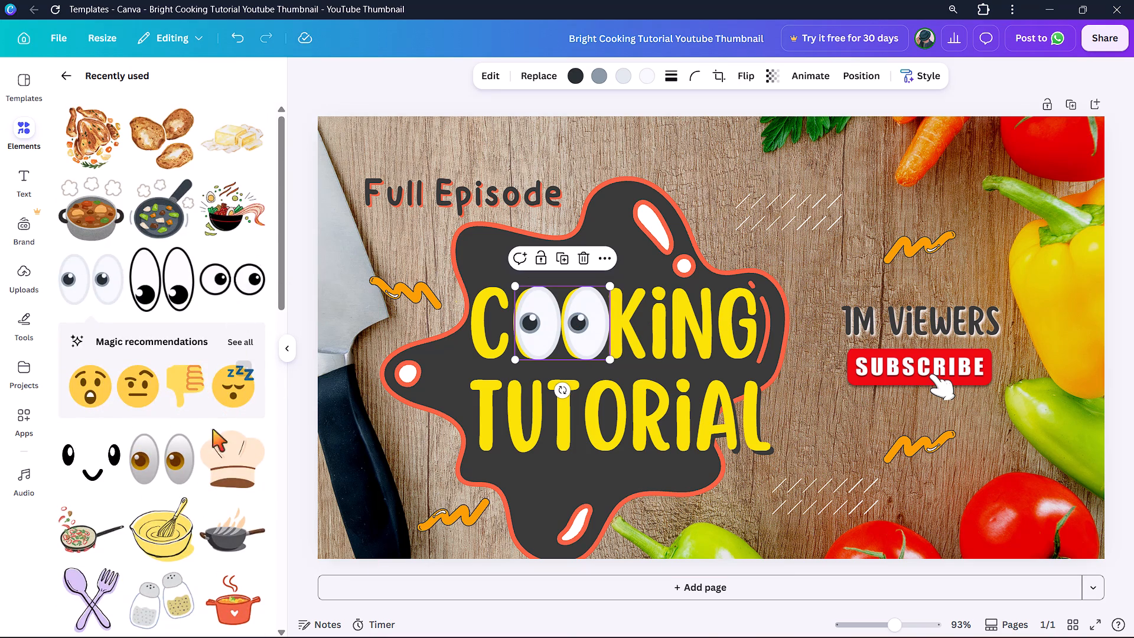
{"action": "left_click", "coordinate": [218, 469]}
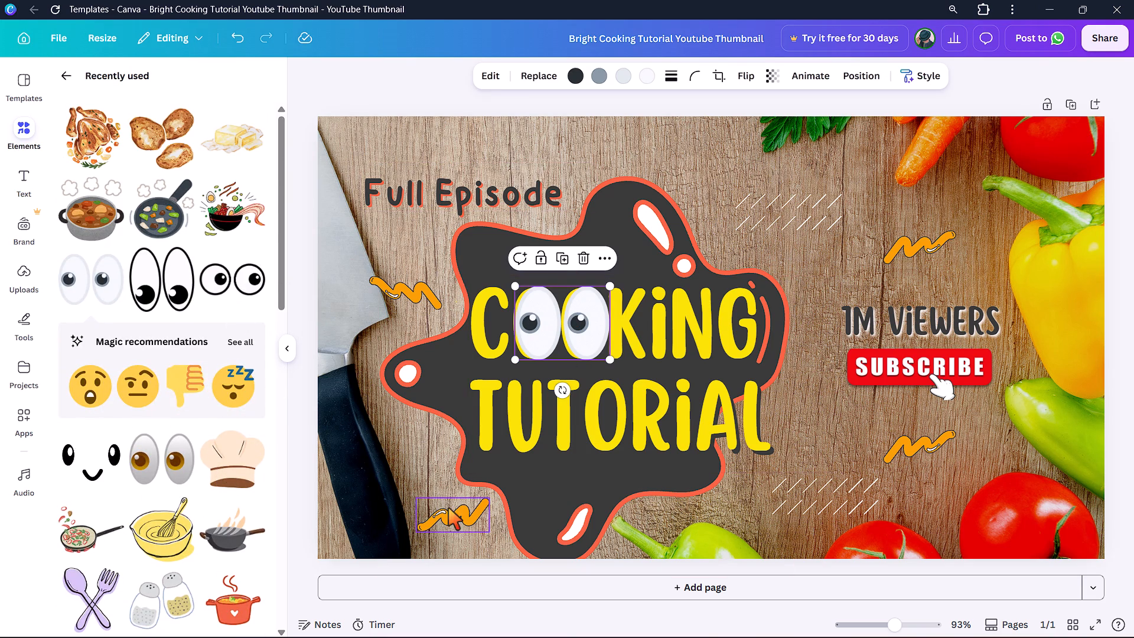
{"action": "left_click", "coordinate": [236, 463]}
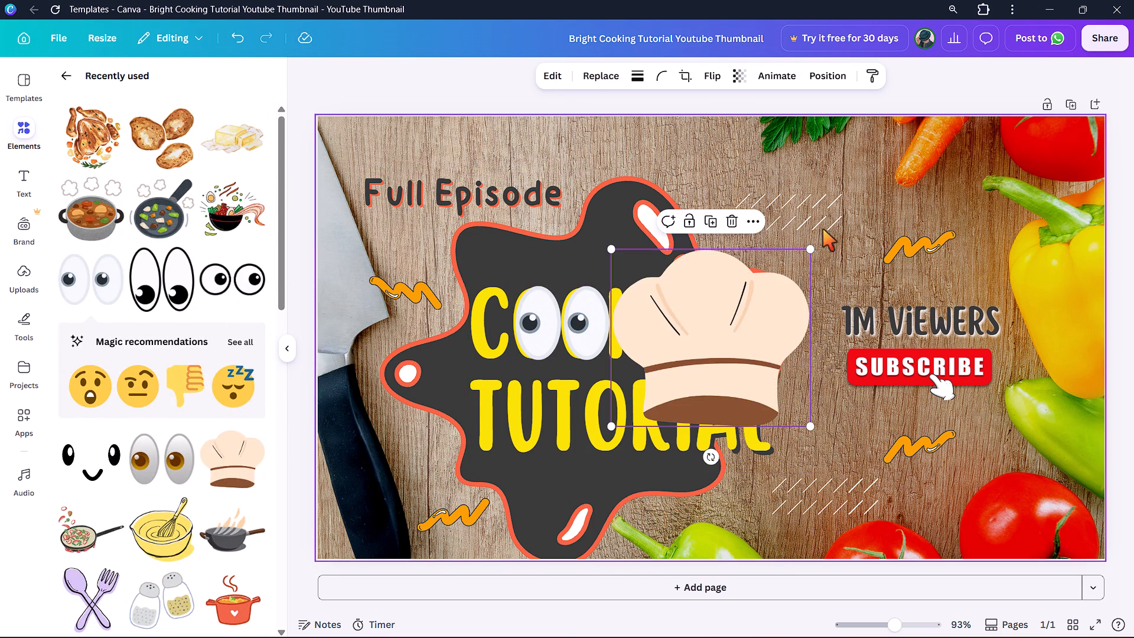
{"action": "left_click_drag", "start_coordinate": [720, 352], "coordinate": [574, 215]}
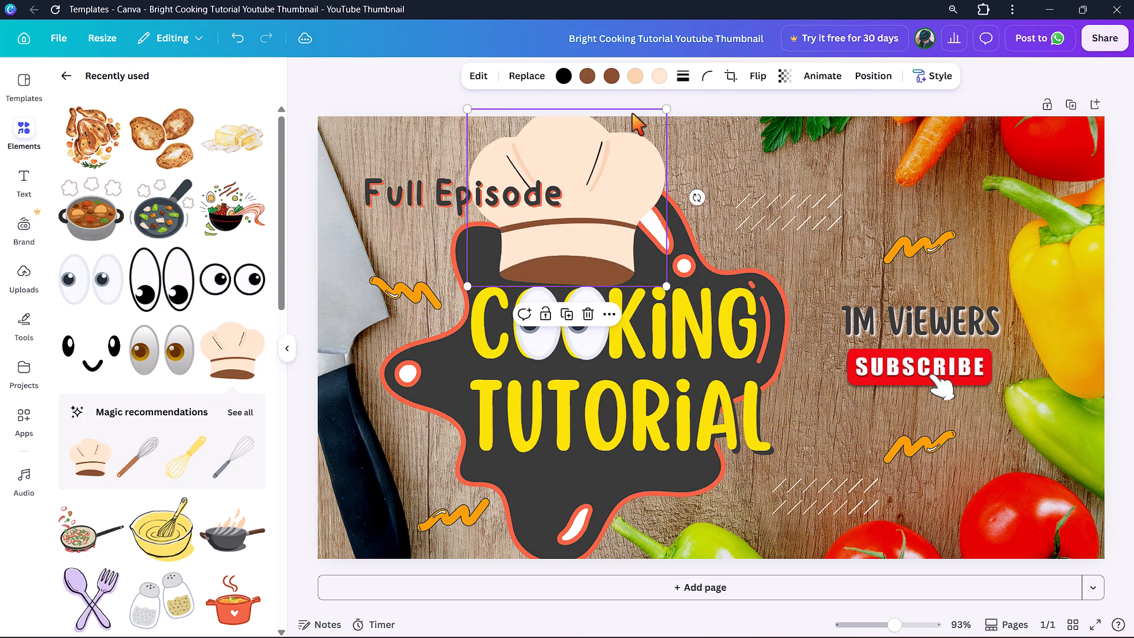
{"action": "left_click_drag", "start_coordinate": [666, 109], "coordinate": [637, 192]}
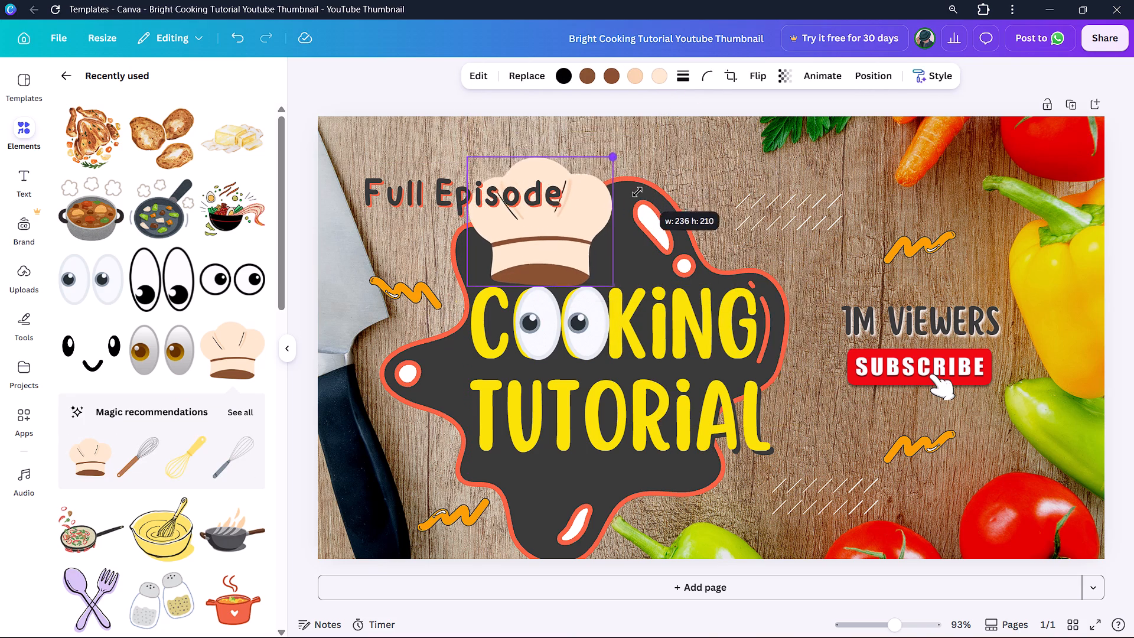
{"action": "left_click_drag", "start_coordinate": [637, 192], "coordinate": [637, 193]}
{"action": "left_click_drag", "start_coordinate": [563, 237], "coordinate": [591, 237]}
Shrink the eyes graphic slightly and nudge it to fit over the two O's of COOKING.
{"action": "left_click", "coordinate": [584, 321]}
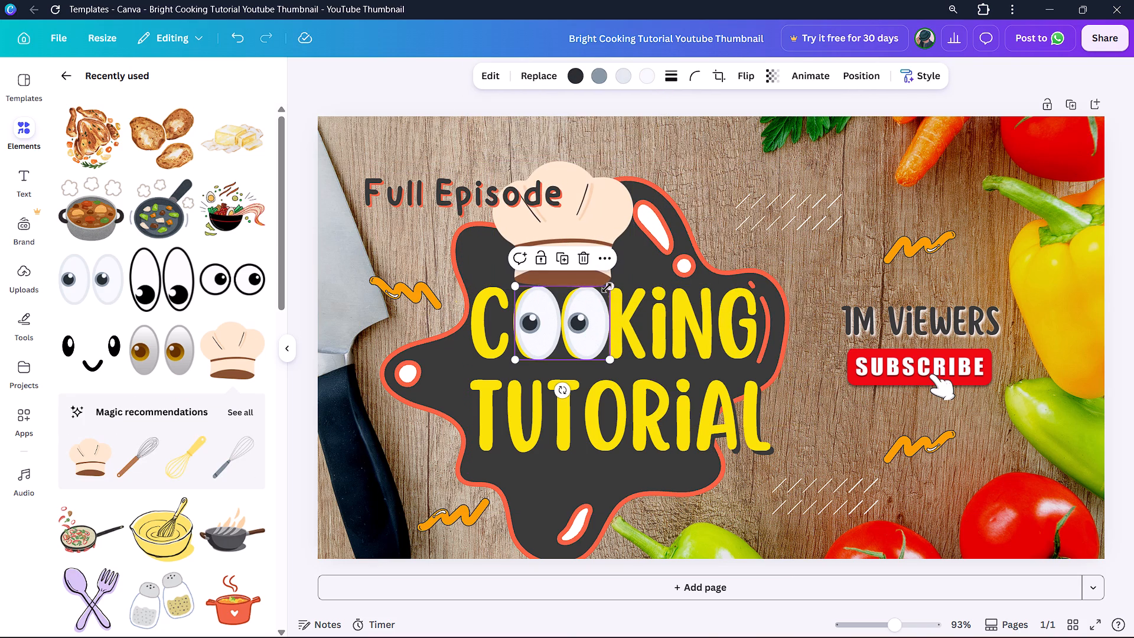
{"action": "left_click_drag", "start_coordinate": [607, 288], "coordinate": [599, 295]}
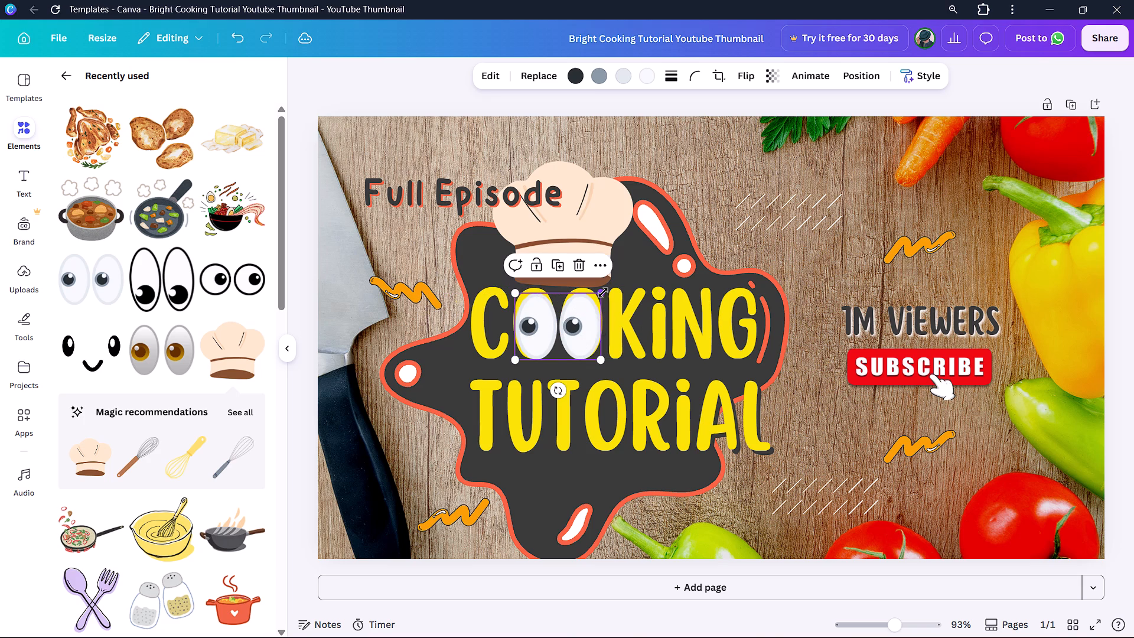
{"action": "left_click", "coordinate": [603, 292]}
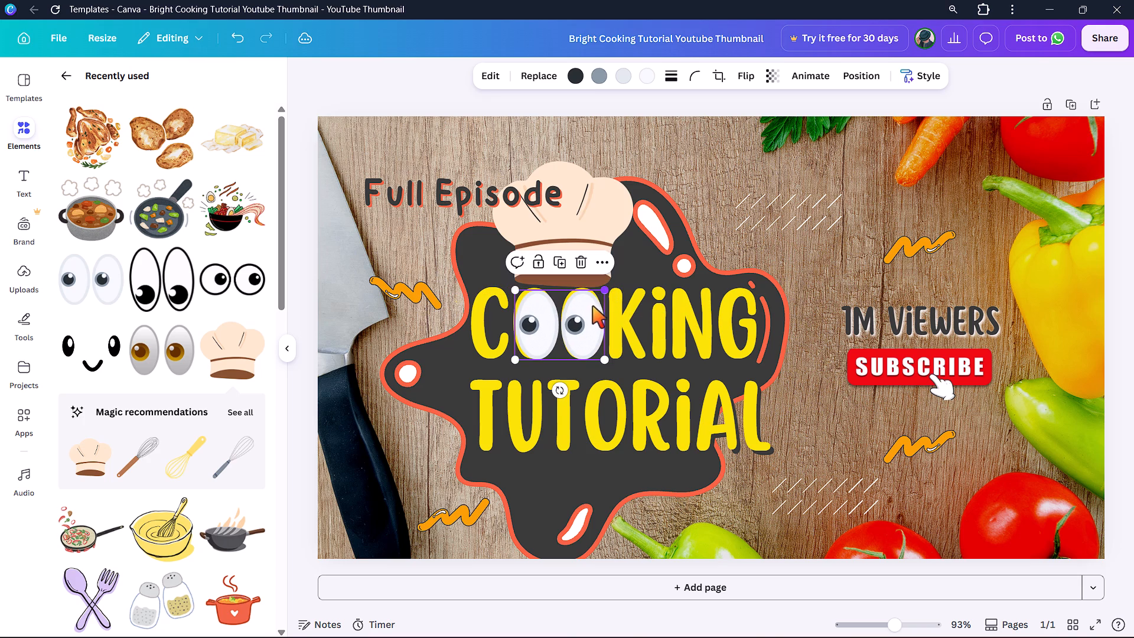
{"action": "left_click", "coordinate": [590, 310]}
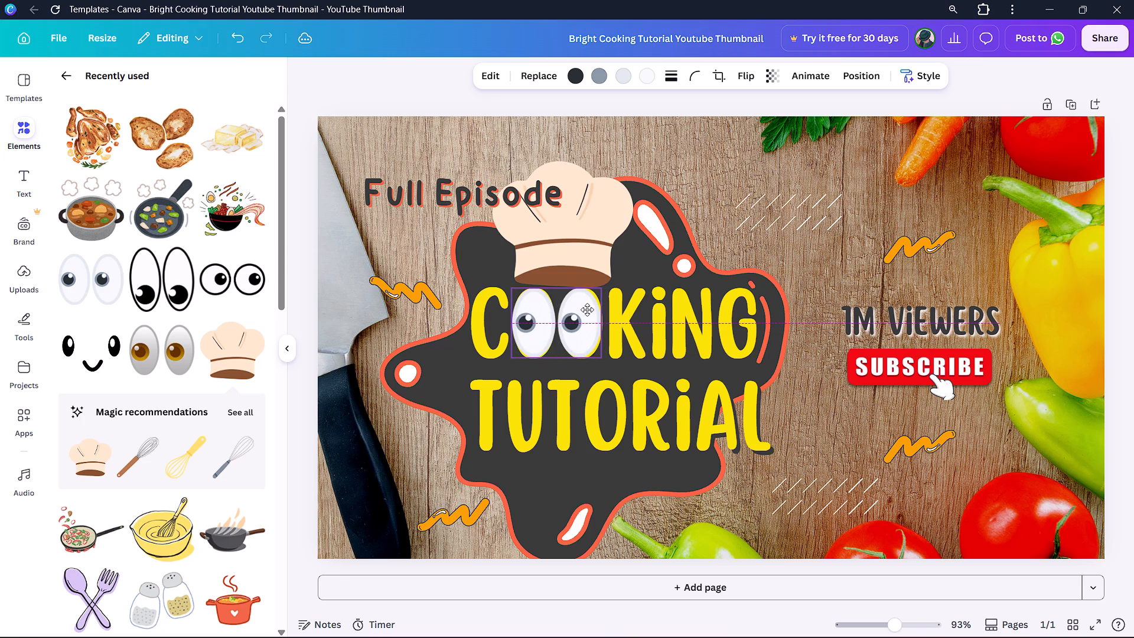
Fine-tune the chef hat's size and position so it sits centred directly on top of the eyes.
{"action": "left_click", "coordinate": [624, 178]}
{"action": "left_click", "coordinate": [638, 156]}
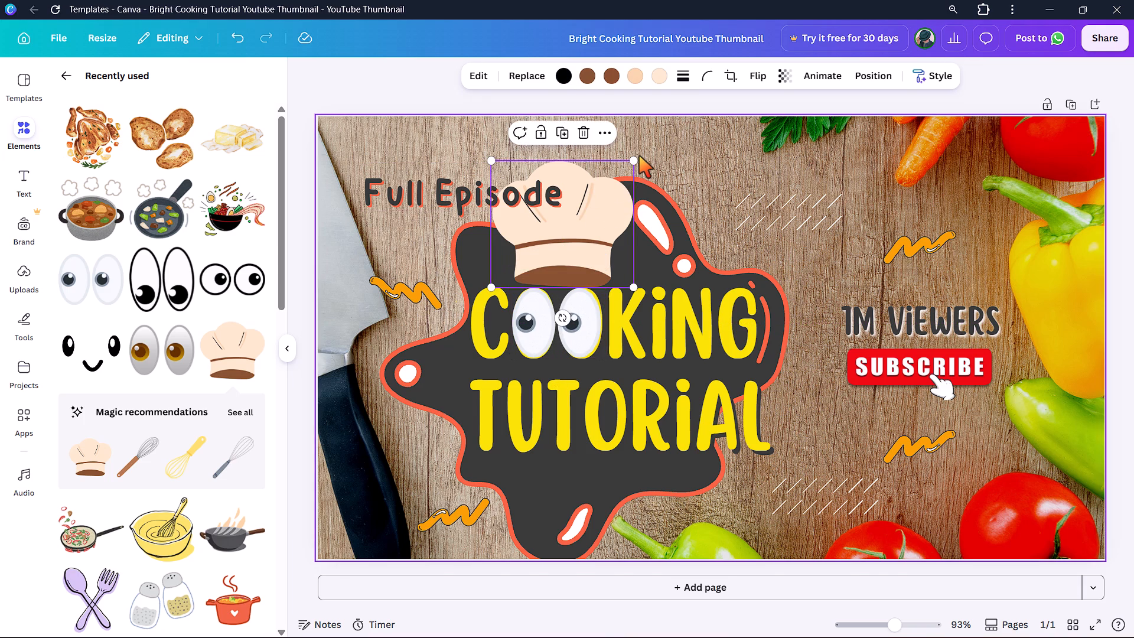
{"action": "left_click", "coordinate": [620, 186]}
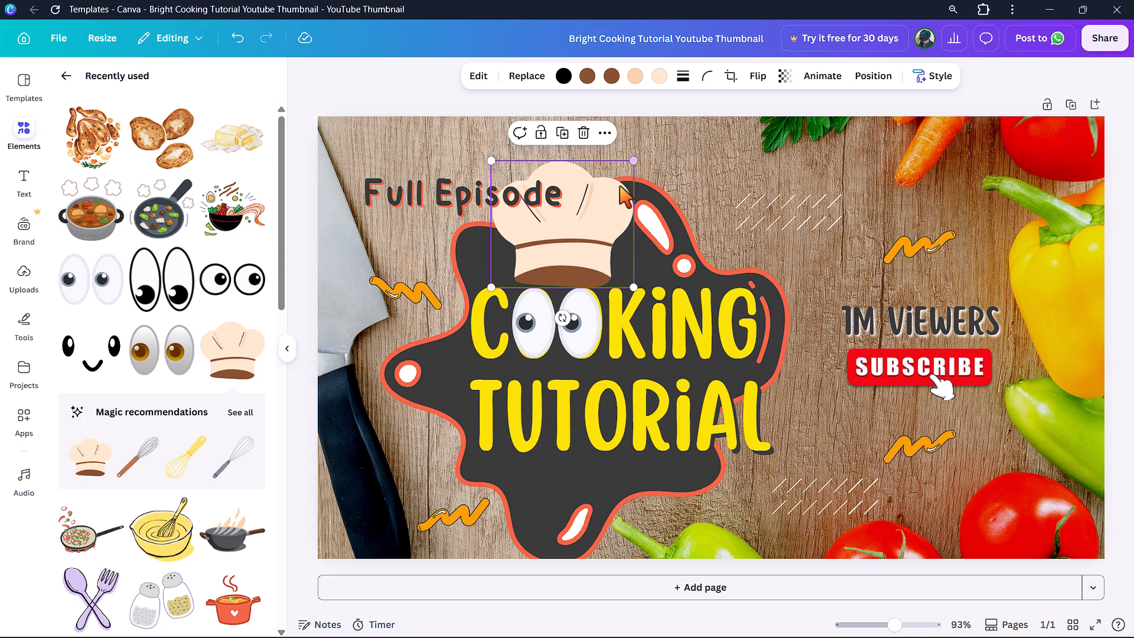
{"action": "left_click", "coordinate": [624, 179]}
{"action": "left_click_drag", "start_coordinate": [636, 162], "coordinate": [642, 152]}
{"action": "left_click_drag", "start_coordinate": [613, 195], "coordinate": [610, 196]}
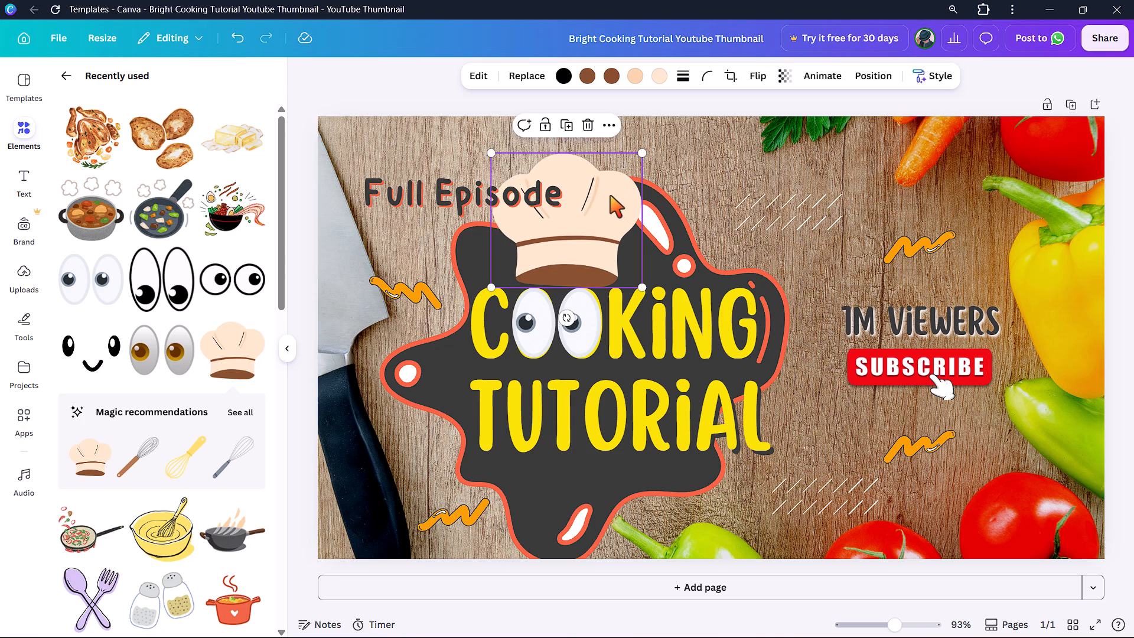
{"action": "left_click_drag", "start_coordinate": [610, 196], "coordinate": [607, 196]}
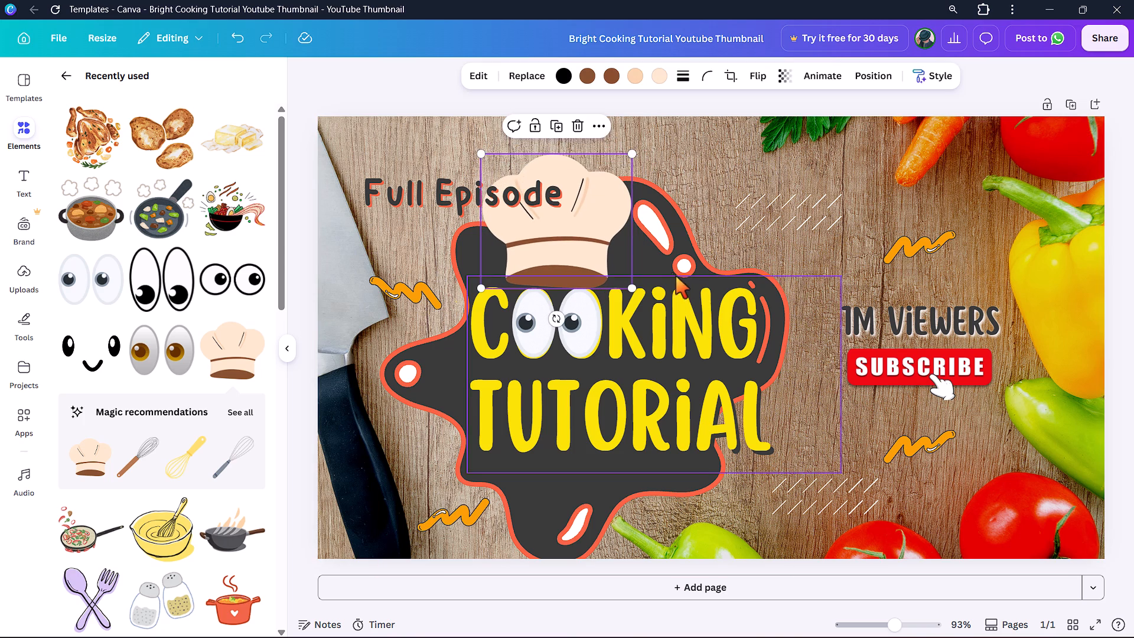
{"action": "left_click_drag", "start_coordinate": [633, 154], "coordinate": [633, 167]}
{"action": "left_click_drag", "start_coordinate": [599, 213], "coordinate": [606, 210]}
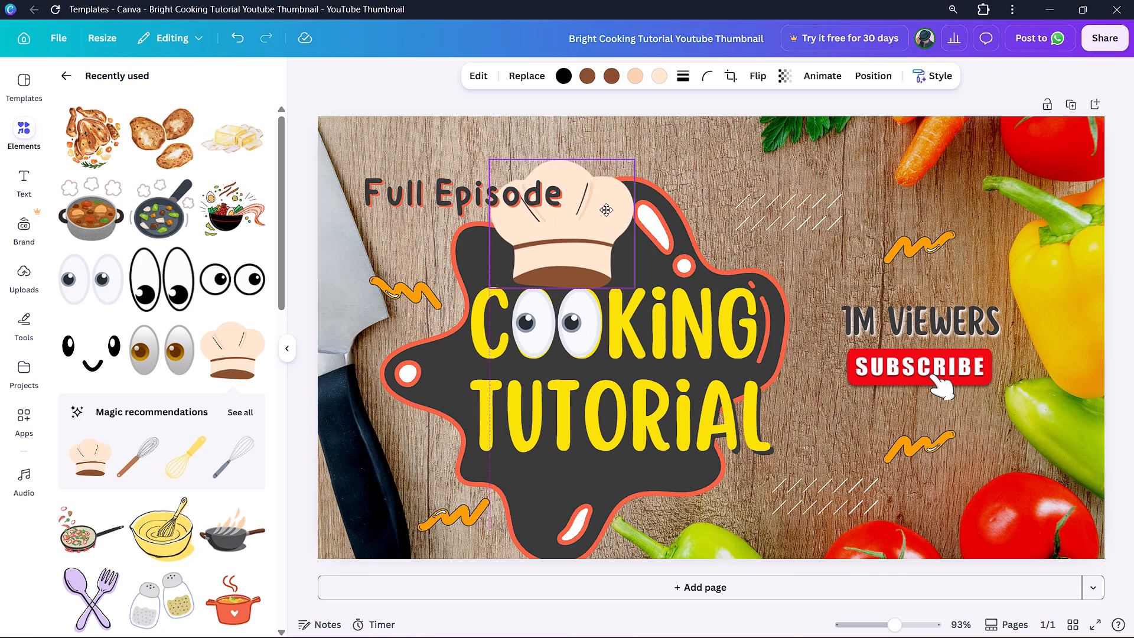
{"action": "left_click_drag", "start_coordinate": [606, 210], "coordinate": [607, 210]}
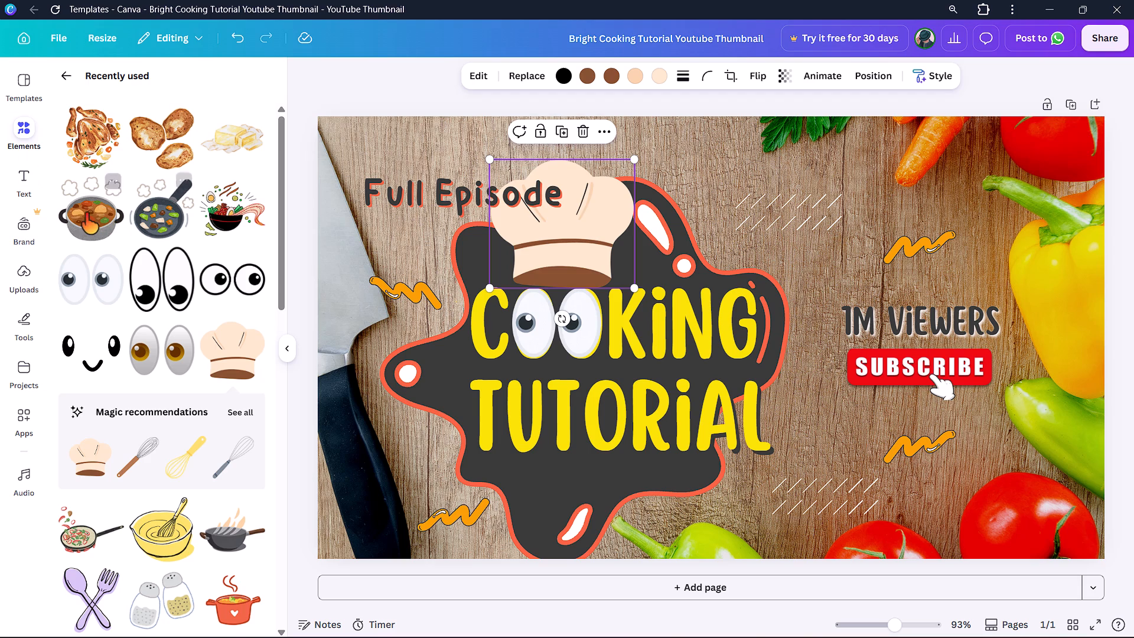
Add the purple crossed spoon and fork graphic, shrink it to about letter height, and place it just before the C of COOKING.
{"action": "scroll", "coordinate": [154, 437], "scroll_direction": "down", "scroll_amount": 1}
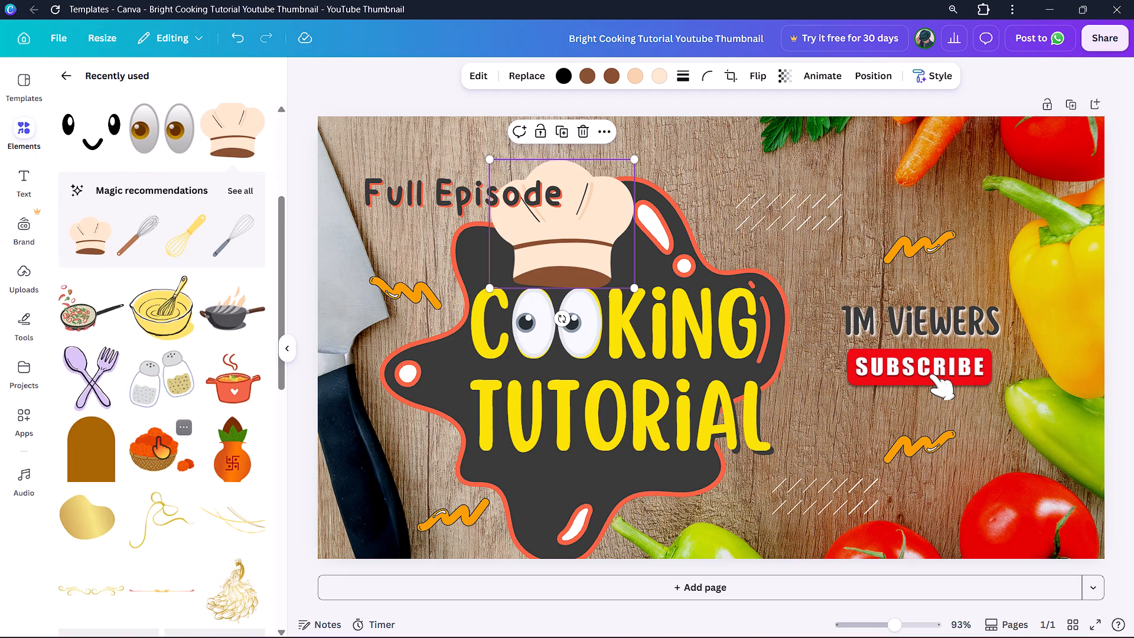
{"action": "left_click", "coordinate": [86, 376]}
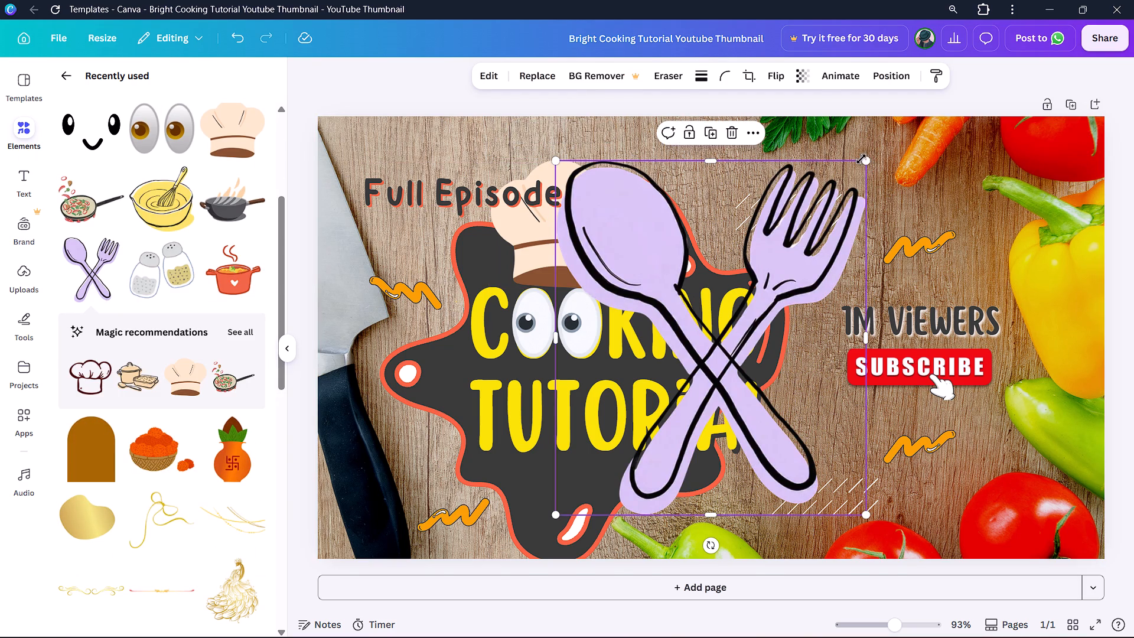
{"action": "left_click_drag", "start_coordinate": [861, 159], "coordinate": [714, 370]}
{"action": "left_click_drag", "start_coordinate": [618, 466], "coordinate": [395, 318]}
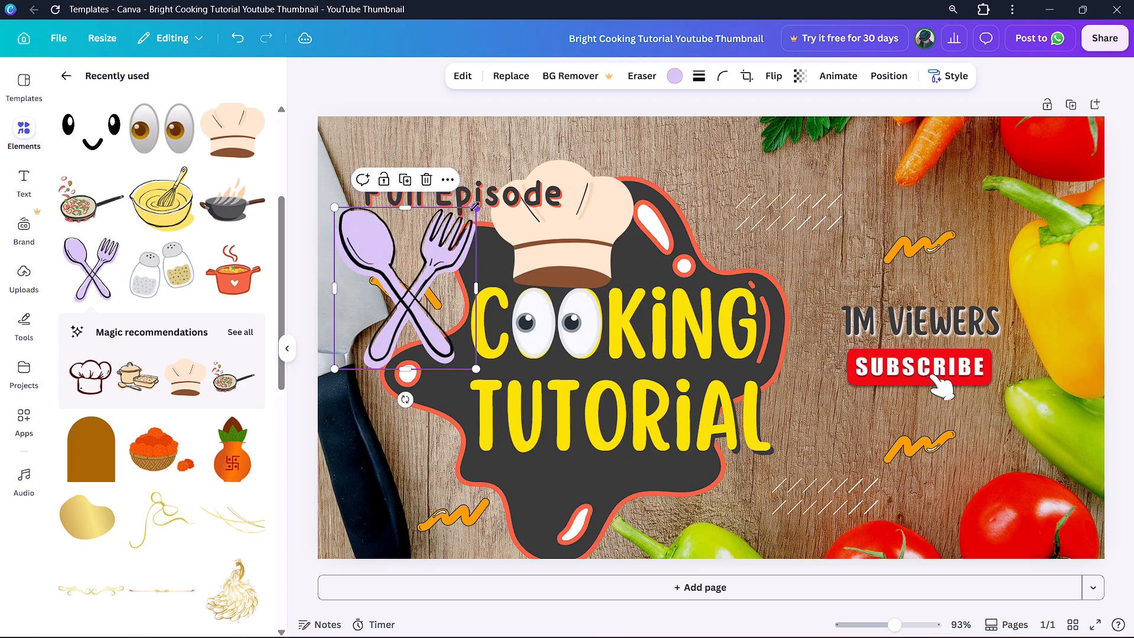
{"action": "left_click_drag", "start_coordinate": [475, 207], "coordinate": [410, 318]}
{"action": "left_click_drag", "start_coordinate": [378, 321], "coordinate": [424, 310]}
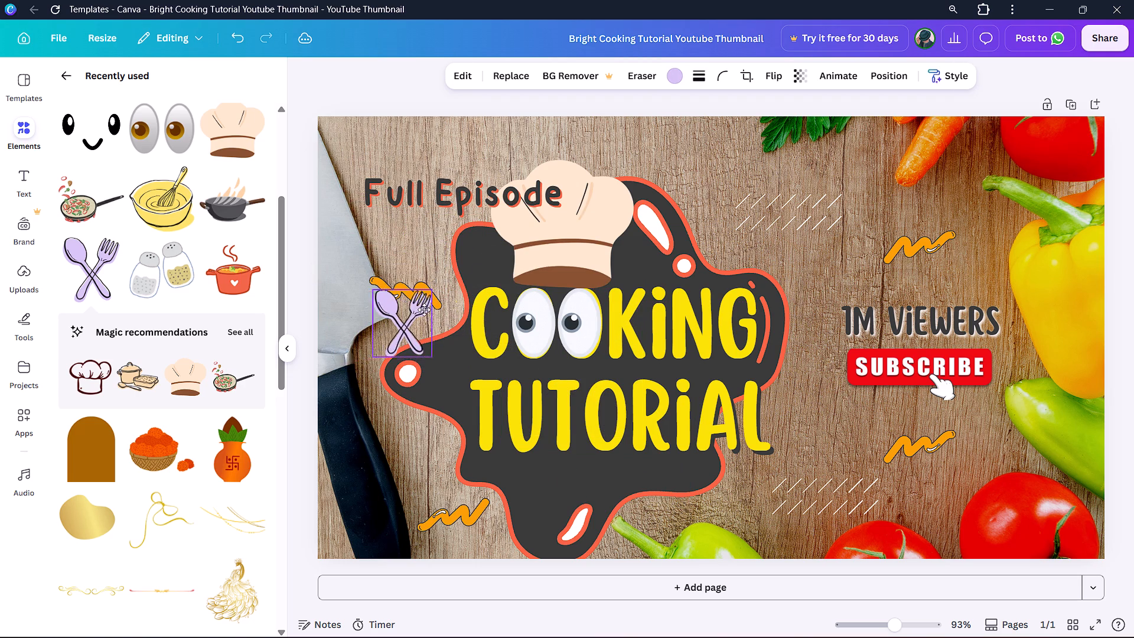
{"action": "left_click_drag", "start_coordinate": [424, 310], "coordinate": [450, 312]}
Move the orange squiggle near the knife up so it clears the spoon and fork.
{"action": "left_click_drag", "start_coordinate": [387, 290], "coordinate": [389, 277]}
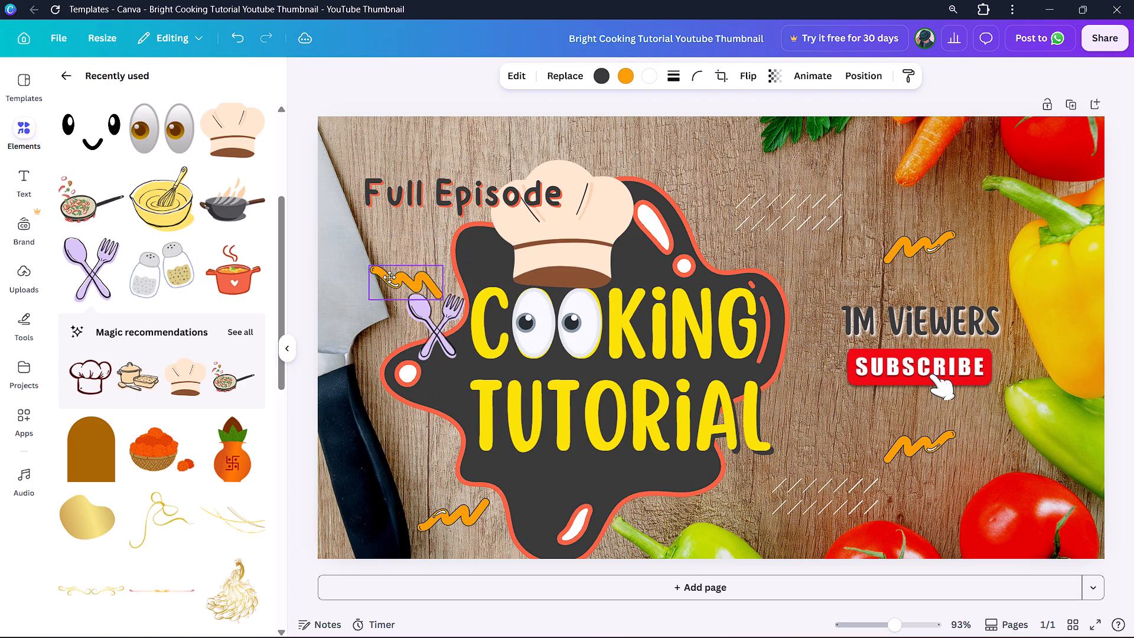
{"action": "left_click_drag", "start_coordinate": [389, 277], "coordinate": [389, 255]}
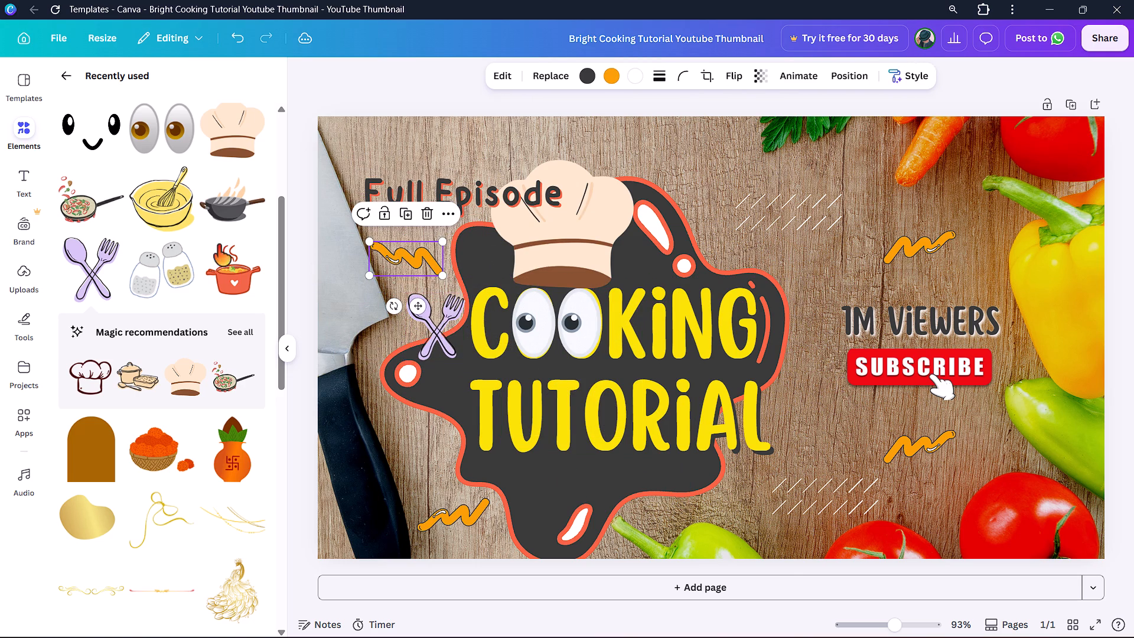
Add the red steaming cooking pot graphic, shrink it, and place it just after the L of TUTORIAL.
{"action": "left_click", "coordinate": [228, 288]}
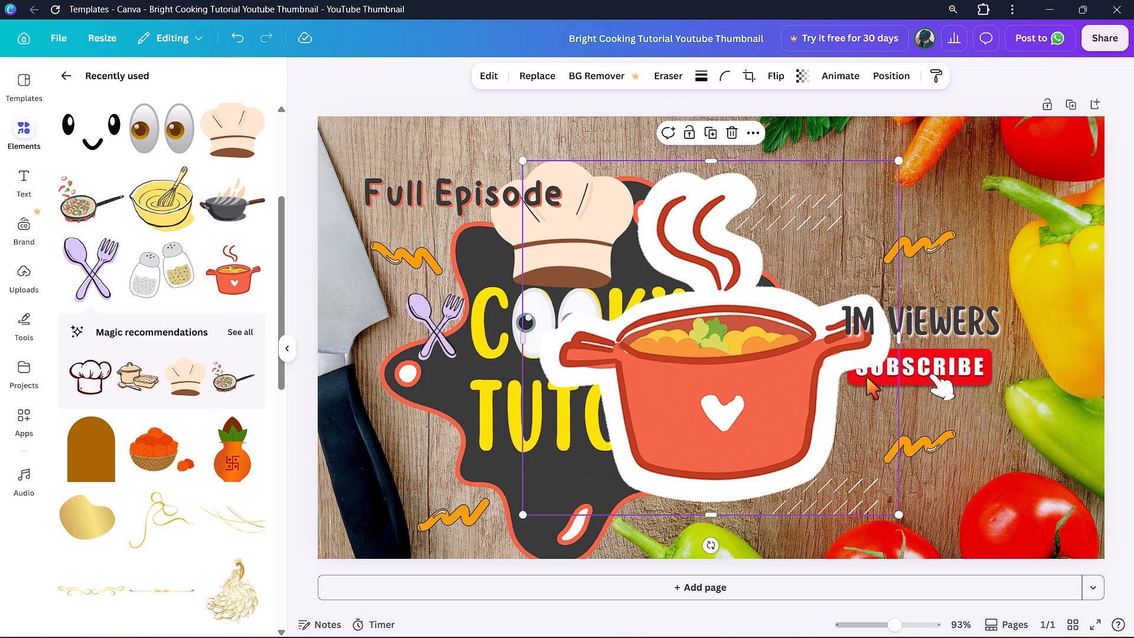
{"action": "left_click_drag", "start_coordinate": [899, 159], "coordinate": [751, 438]}
{"action": "left_click_drag", "start_coordinate": [617, 445], "coordinate": [825, 387]}
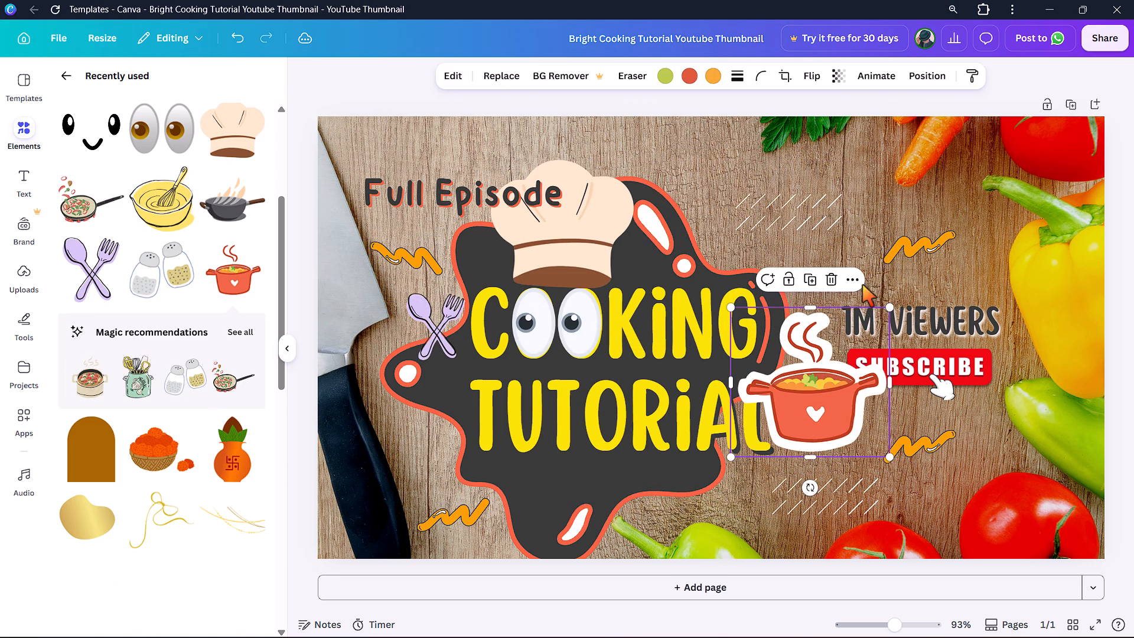
{"action": "left_click_drag", "start_coordinate": [891, 308], "coordinate": [853, 363]}
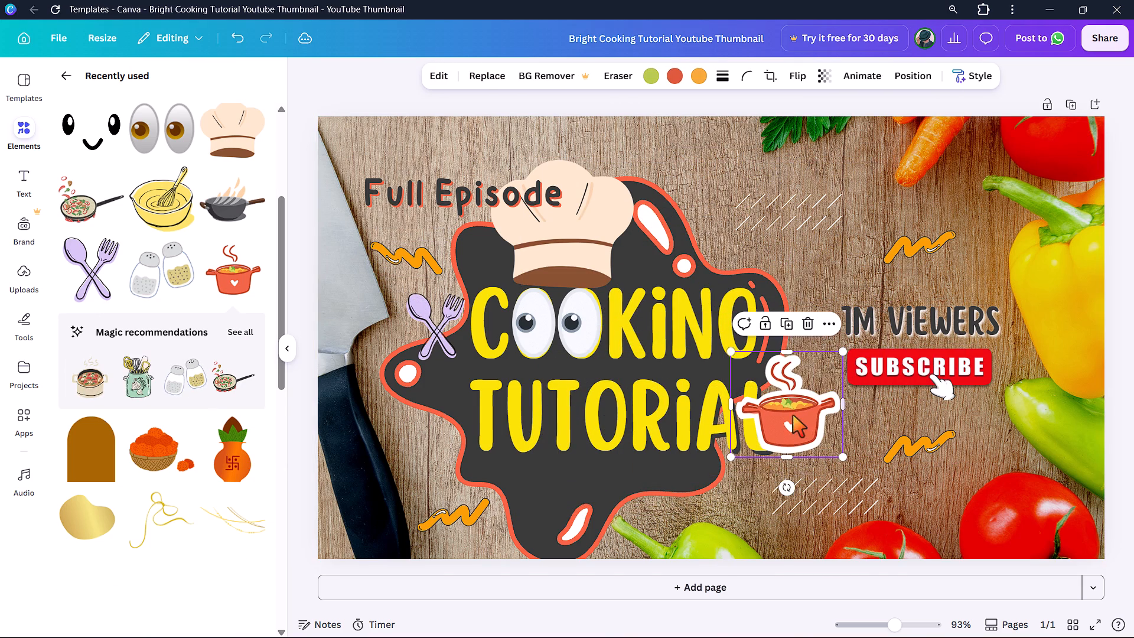
{"action": "left_click_drag", "start_coordinate": [794, 406], "coordinate": [817, 399]}
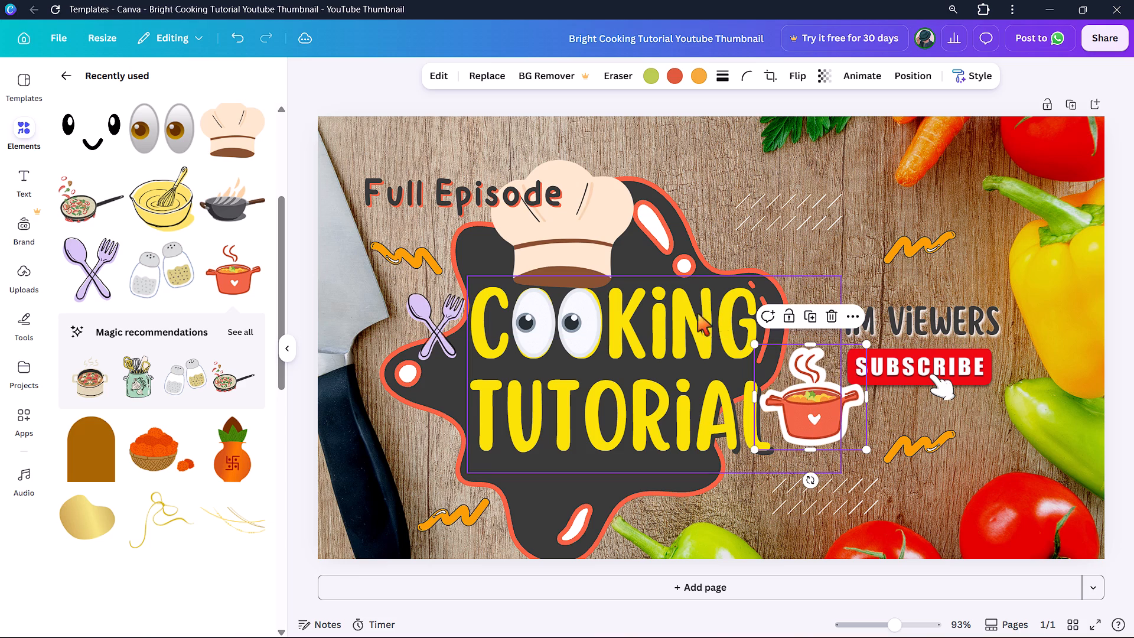
Move the 1M VIEWERS text up and to the right, away from the cooking pot.
{"action": "left_click_drag", "start_coordinate": [970, 310], "coordinate": [993, 275]}
Delete the upper white diagonal-line pattern and move the orange squiggle above 1M VIEWERS left into its place.
{"action": "left_click", "coordinate": [769, 200]}
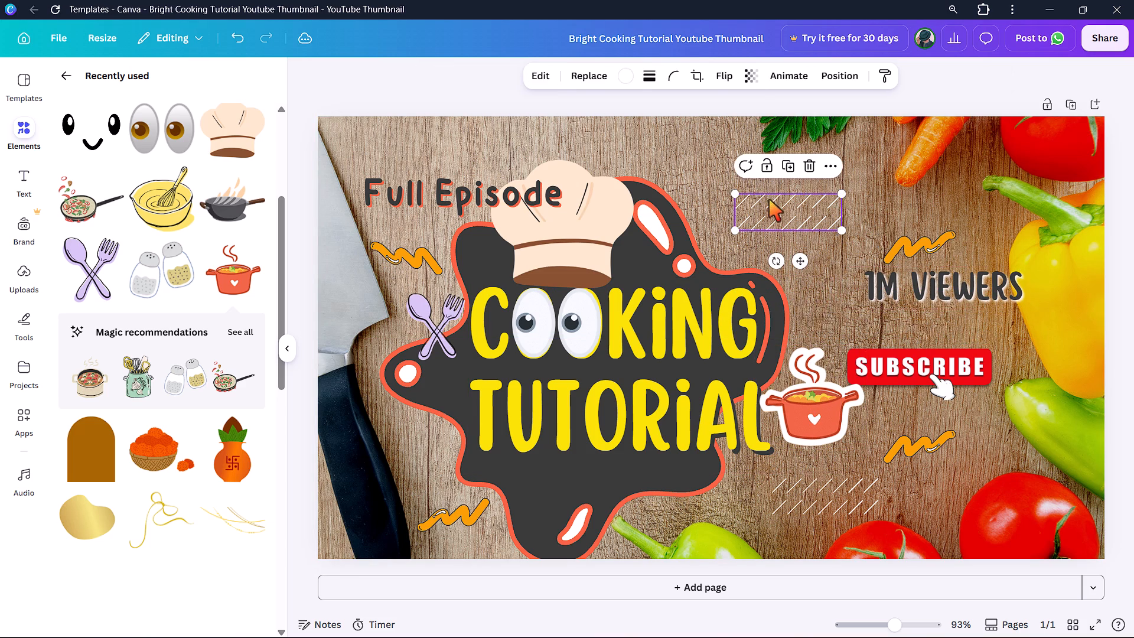
{"action": "left_click", "coordinate": [806, 172]}
{"action": "left_click_drag", "start_coordinate": [900, 242], "coordinate": [831, 227]}
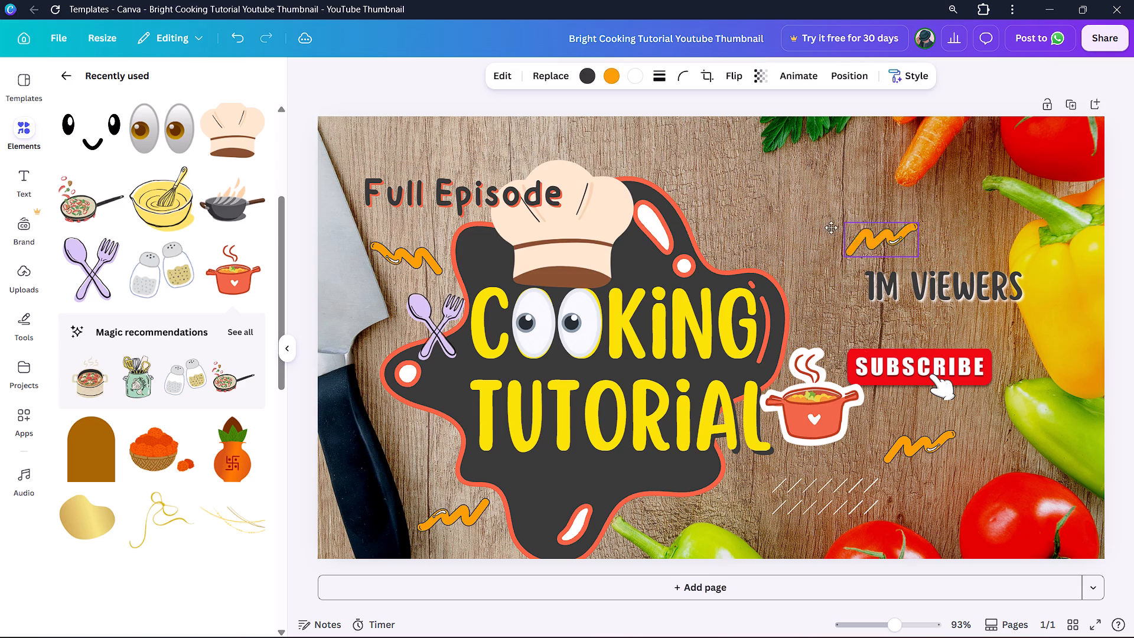
{"action": "left_click_drag", "start_coordinate": [831, 227], "coordinate": [768, 232]}
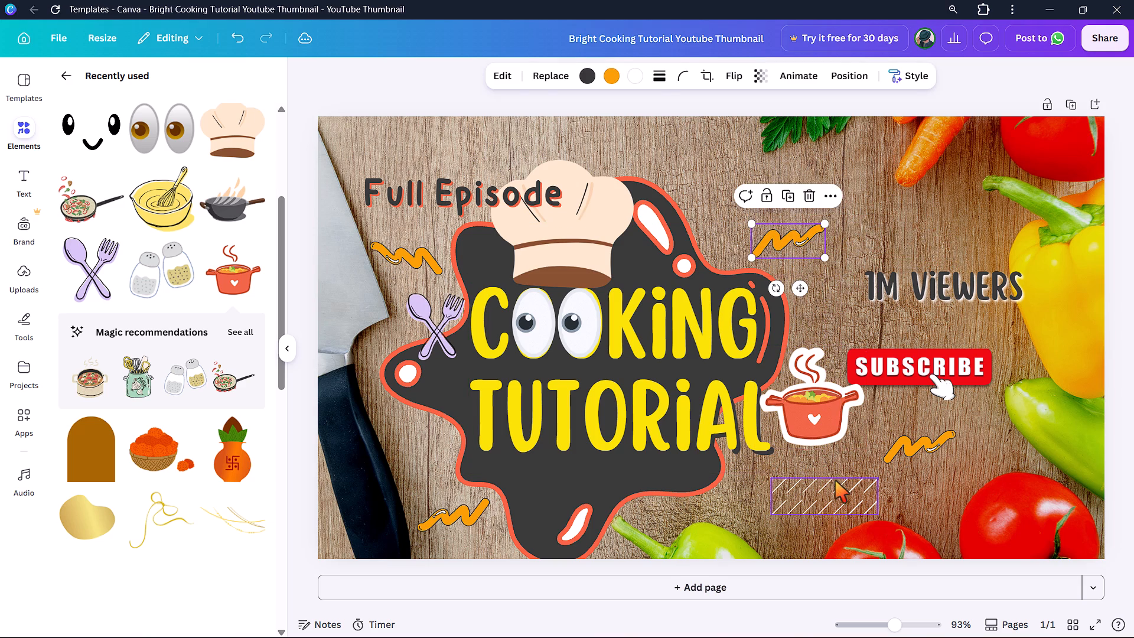
Delete the lower white diagonal-line pattern and move the orange squiggle below SUBSCRIBE into its place.
{"action": "left_click", "coordinate": [835, 484]}
{"action": "left_click", "coordinate": [846, 453]}
{"action": "left_click_drag", "start_coordinate": [895, 450], "coordinate": [886, 454]}
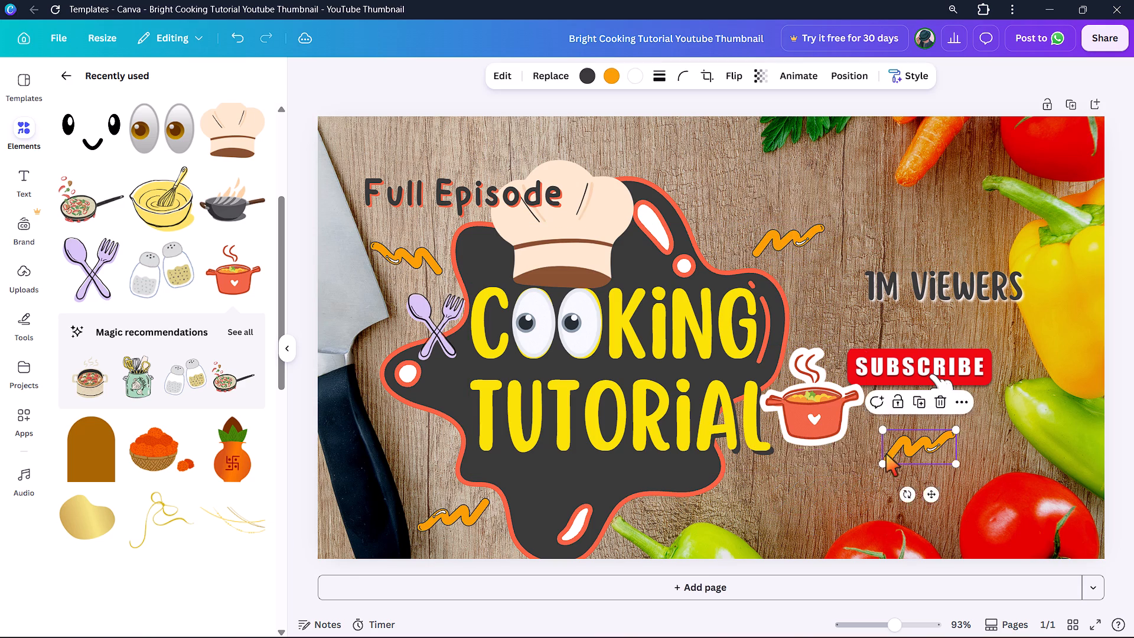
{"action": "left_click_drag", "start_coordinate": [886, 454], "coordinate": [790, 497]}
Move the SUBSCRIBE badge up and to the right so it sits directly beneath the 1M VIEWERS text.
{"action": "left_click_drag", "start_coordinate": [906, 364], "coordinate": [951, 335]}
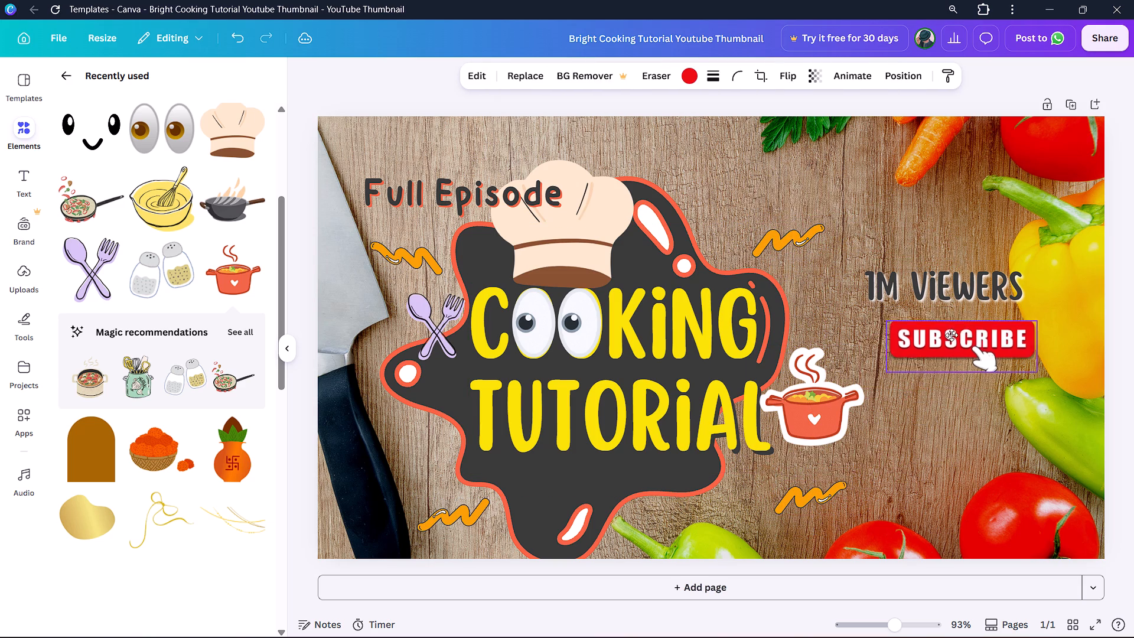
{"action": "left_click_drag", "start_coordinate": [951, 335], "coordinate": [957, 328]}
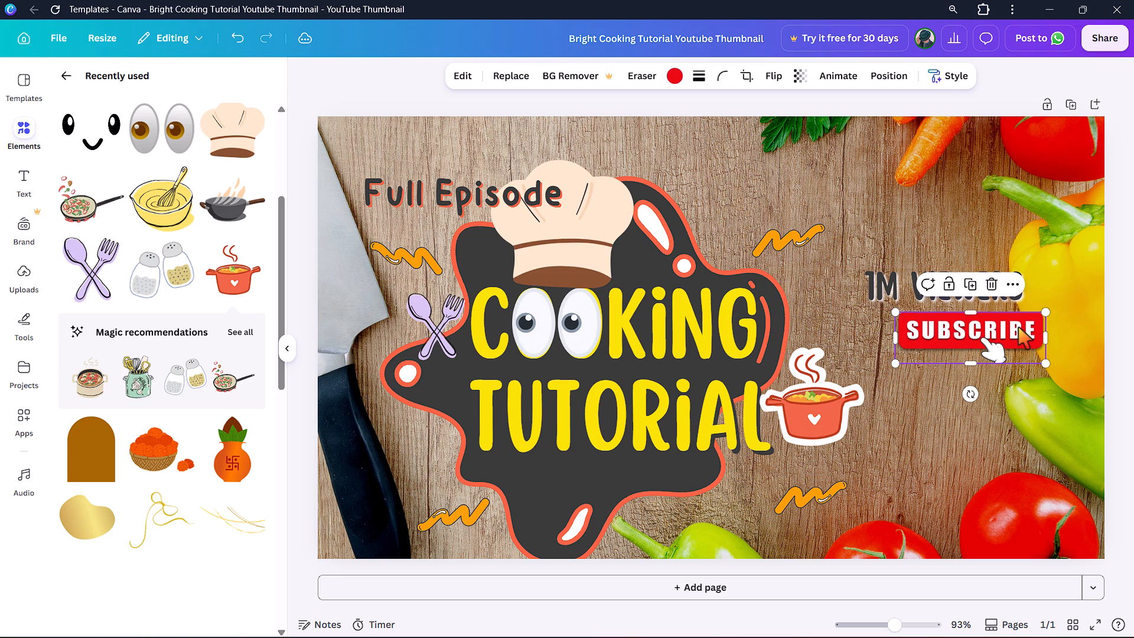
Enlarge the 1M VIEWERS text to font size 49, extending it to the right edge of the SUBSCRIBE badge.
{"action": "left_click", "coordinate": [875, 286]}
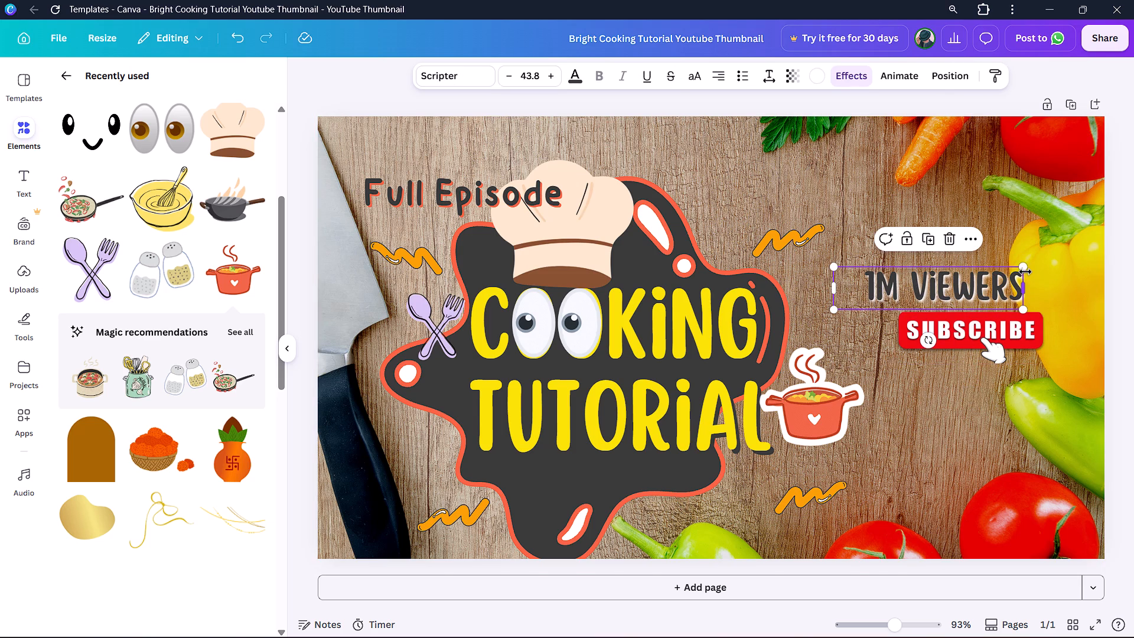
{"action": "left_click_drag", "start_coordinate": [1024, 269], "coordinate": [1046, 260]}
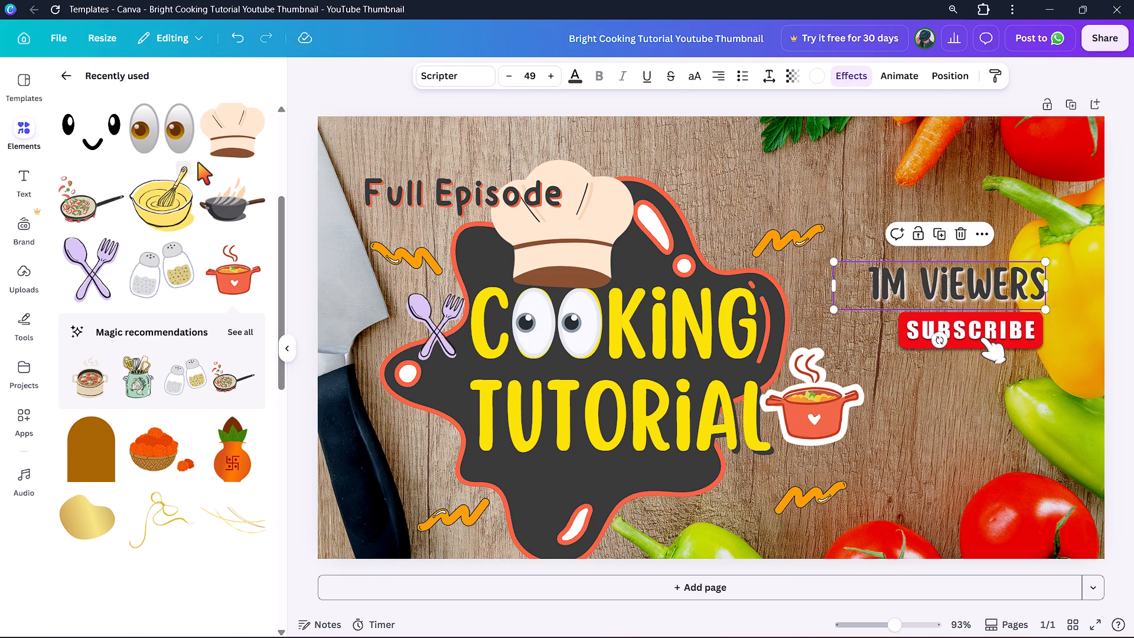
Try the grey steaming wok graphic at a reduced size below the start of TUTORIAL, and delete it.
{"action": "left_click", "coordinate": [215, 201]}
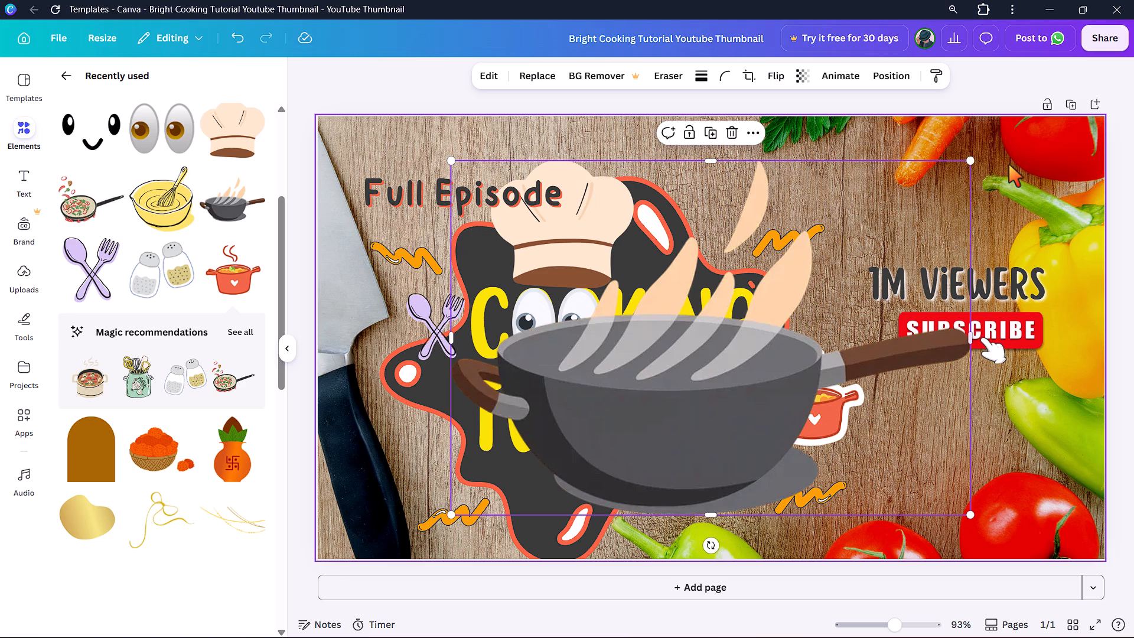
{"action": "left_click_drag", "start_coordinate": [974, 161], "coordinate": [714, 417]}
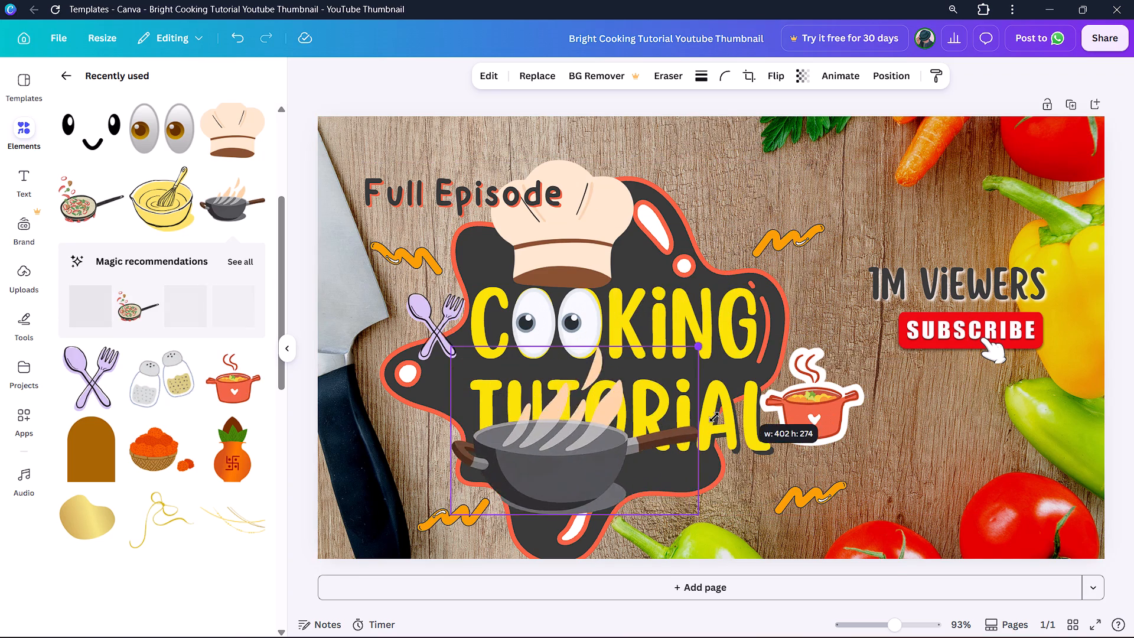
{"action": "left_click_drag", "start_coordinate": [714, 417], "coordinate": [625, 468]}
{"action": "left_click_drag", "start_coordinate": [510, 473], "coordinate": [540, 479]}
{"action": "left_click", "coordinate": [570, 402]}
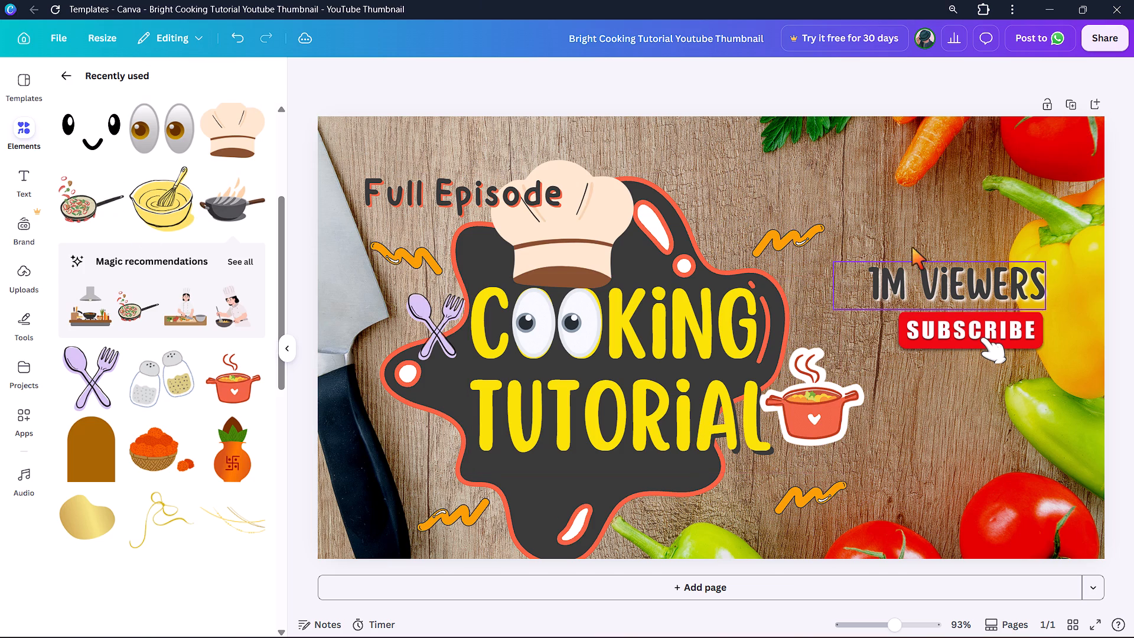
Add the frying pan with tossed vegetables graphic, shrink it, and place it below the first letters of TUTORIAL, centred under the chef hat.
{"action": "left_click", "coordinate": [70, 208]}
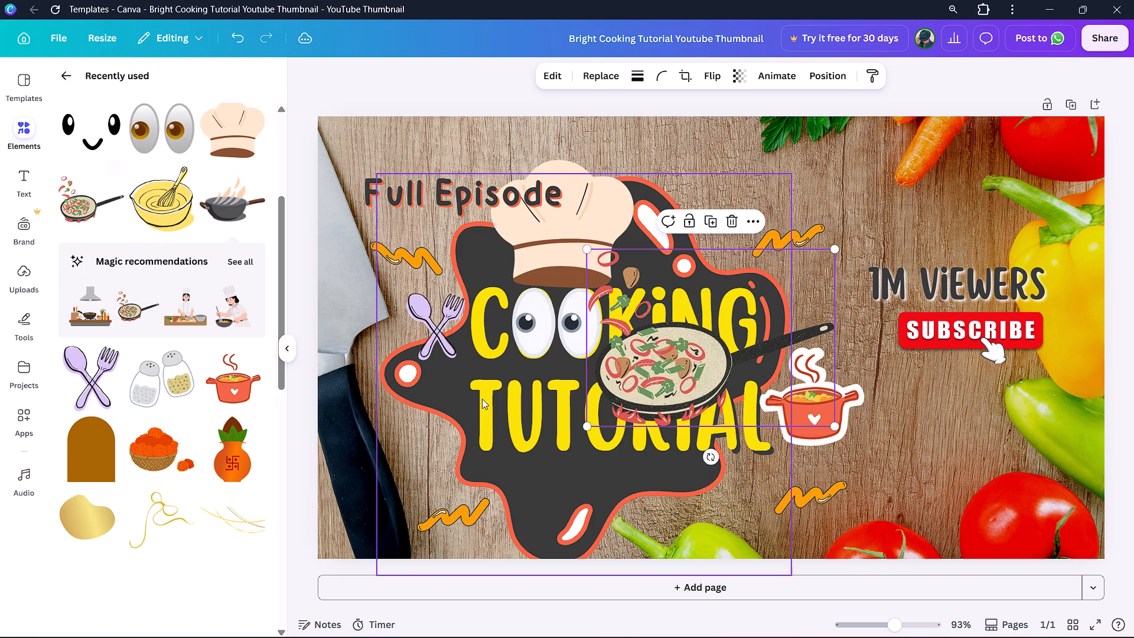
{"action": "left_click_drag", "start_coordinate": [830, 248], "coordinate": [828, 250]}
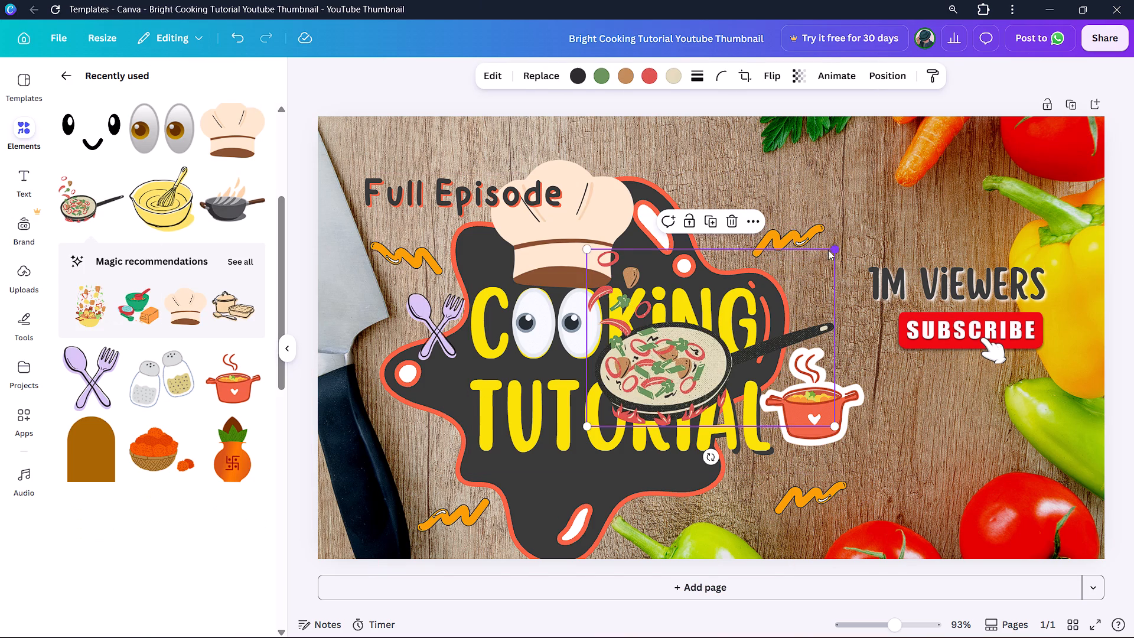
{"action": "left_click_drag", "start_coordinate": [828, 250], "coordinate": [753, 328]}
{"action": "left_click_drag", "start_coordinate": [616, 375], "coordinate": [511, 494]}
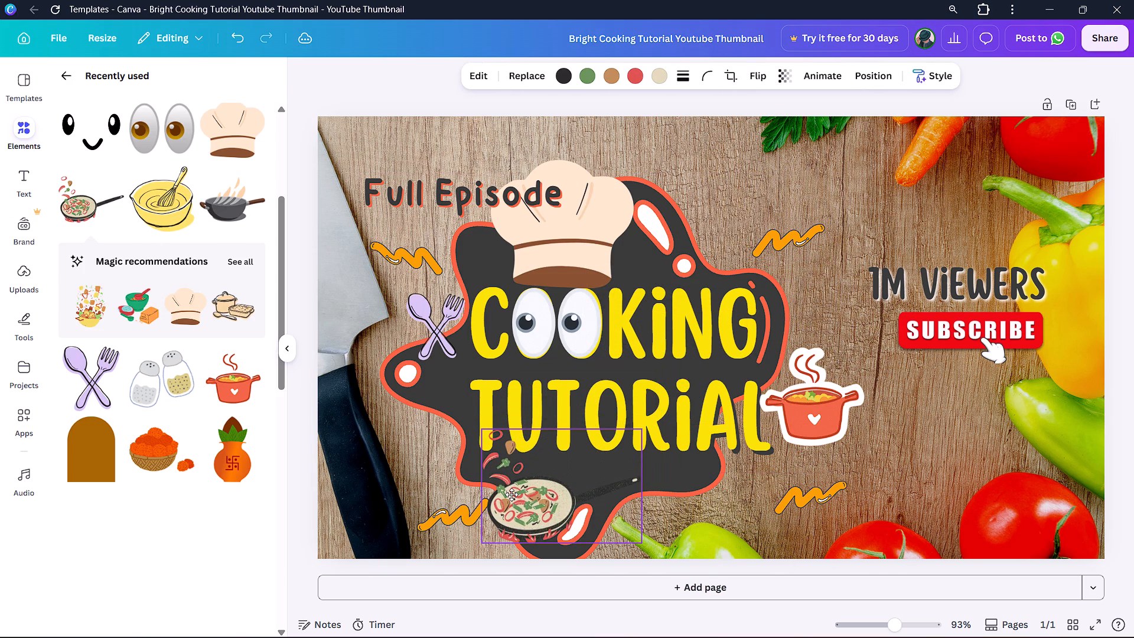
{"action": "left_click_drag", "start_coordinate": [511, 494], "coordinate": [507, 469]}
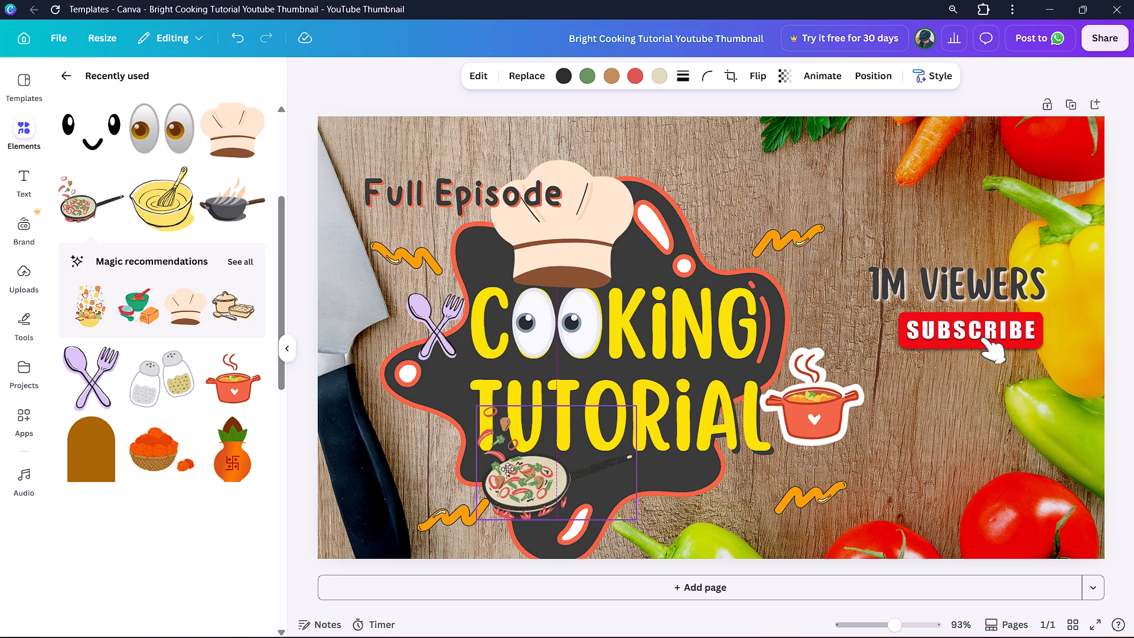
{"action": "left_click_drag", "start_coordinate": [507, 469], "coordinate": [513, 470]}
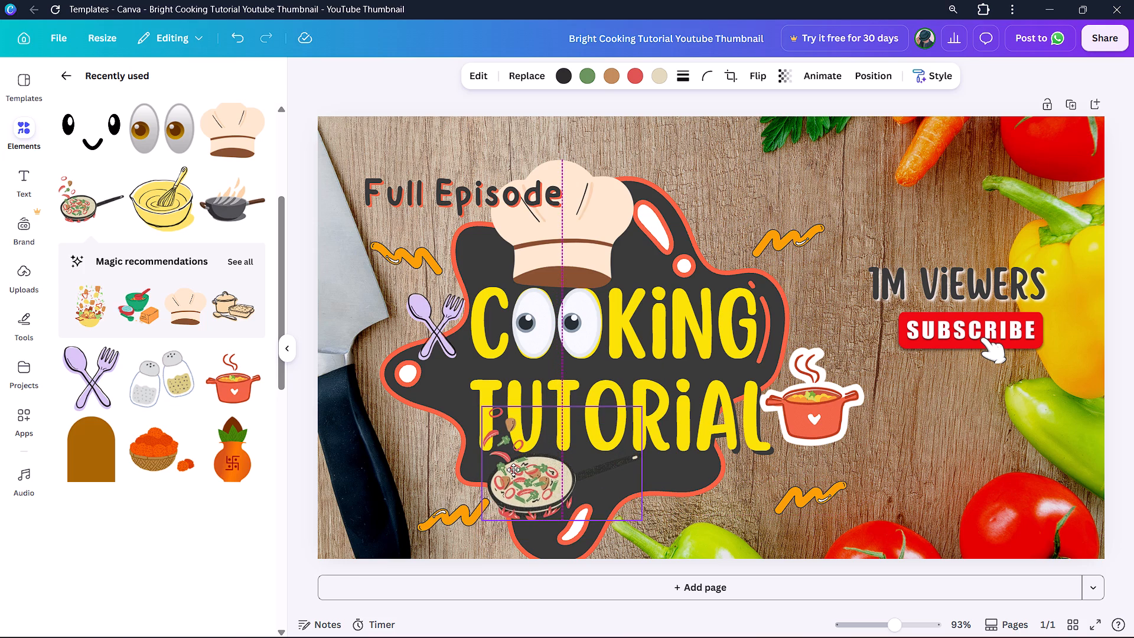
{"action": "left_click_drag", "start_coordinate": [513, 470], "coordinate": [513, 470]}
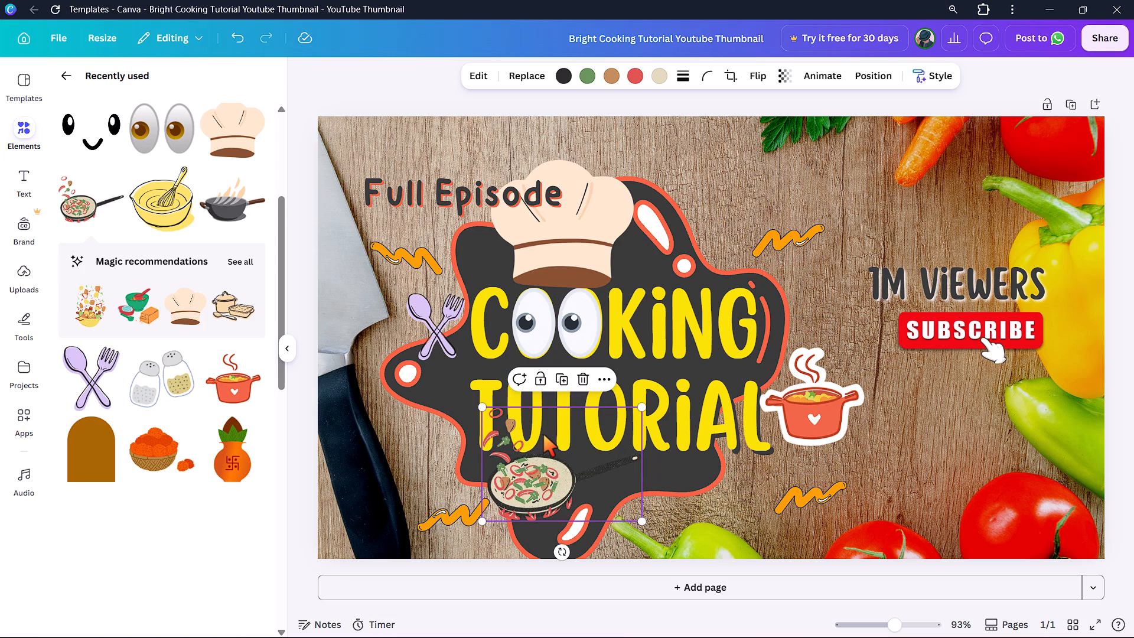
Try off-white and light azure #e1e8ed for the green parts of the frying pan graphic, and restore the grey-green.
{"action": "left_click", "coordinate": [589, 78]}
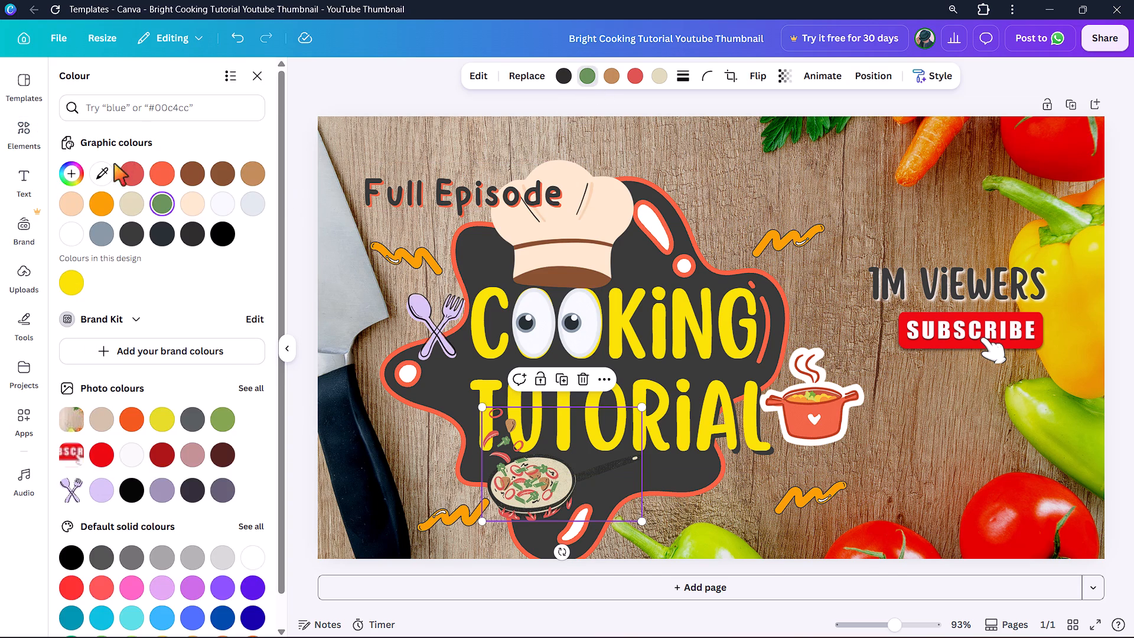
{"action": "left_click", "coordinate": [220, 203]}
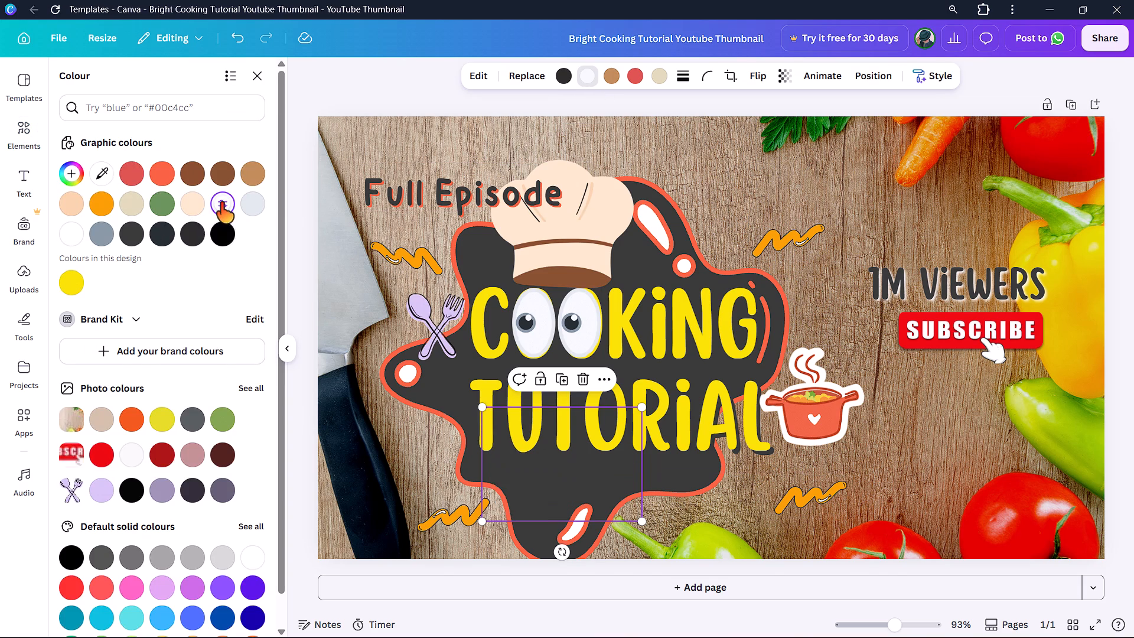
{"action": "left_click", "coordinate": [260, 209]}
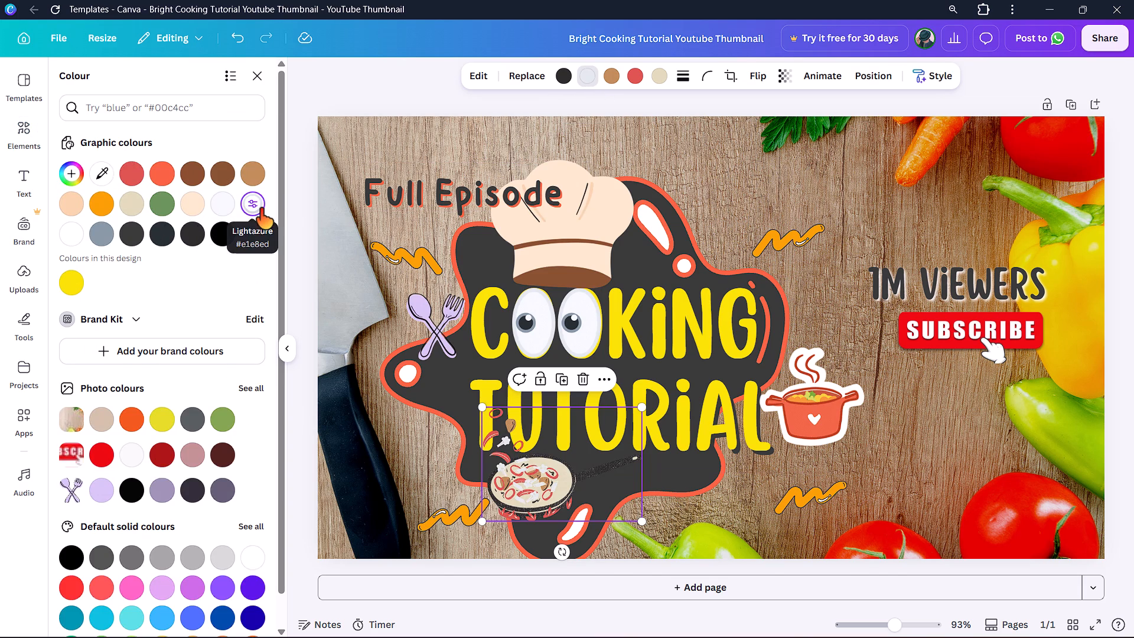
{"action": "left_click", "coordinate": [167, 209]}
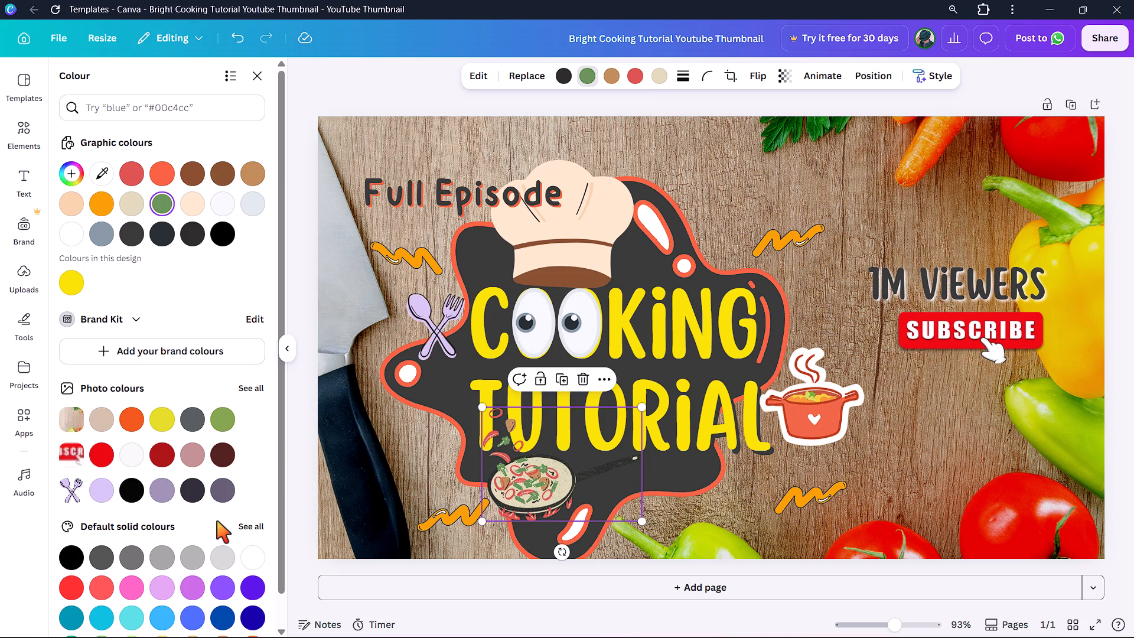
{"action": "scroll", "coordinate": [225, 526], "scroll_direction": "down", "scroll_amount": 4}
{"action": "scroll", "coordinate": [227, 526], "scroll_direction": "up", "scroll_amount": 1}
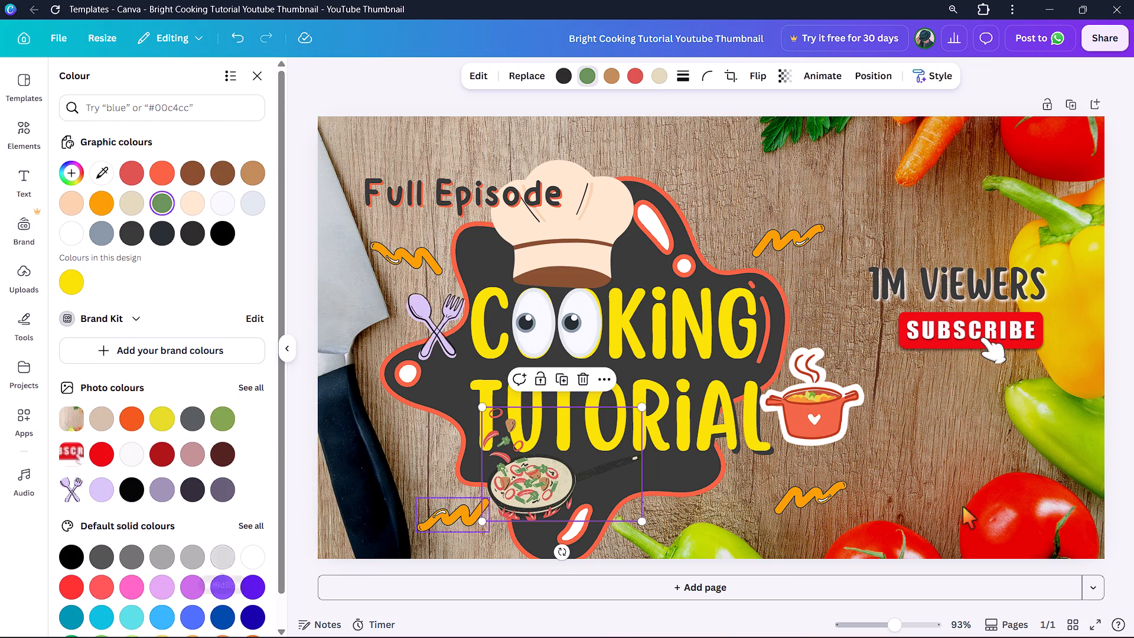
Recolour the red of the cooking pot graphic to dark grey #2e2d2d, trying yellow, off-white and black first.
{"action": "left_click", "coordinate": [810, 416]}
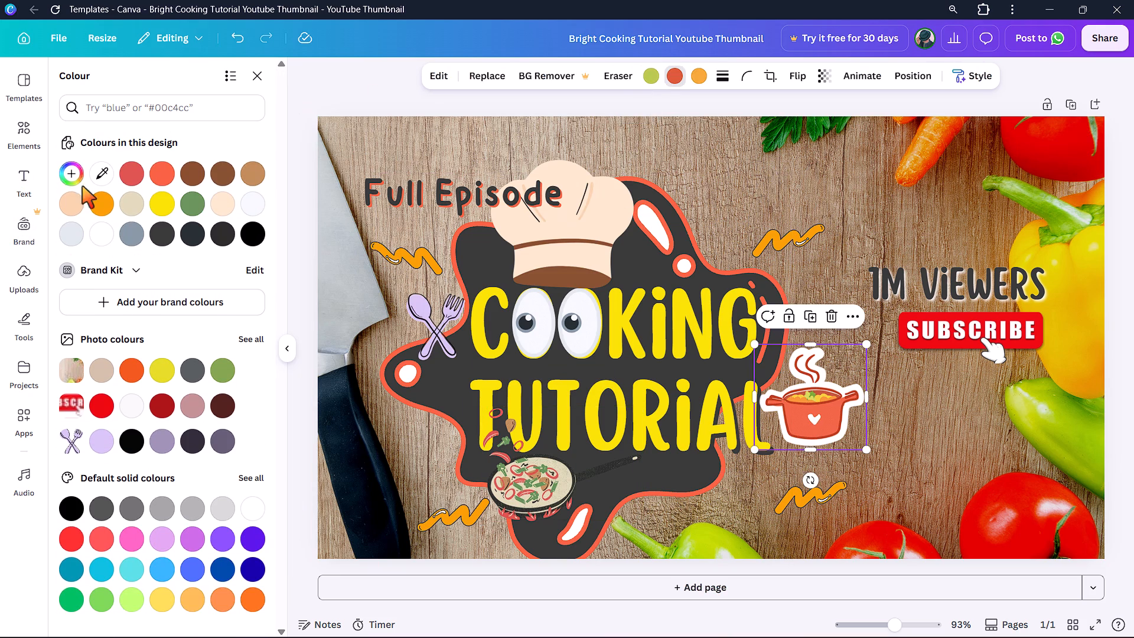
{"action": "left_click", "coordinate": [157, 199]}
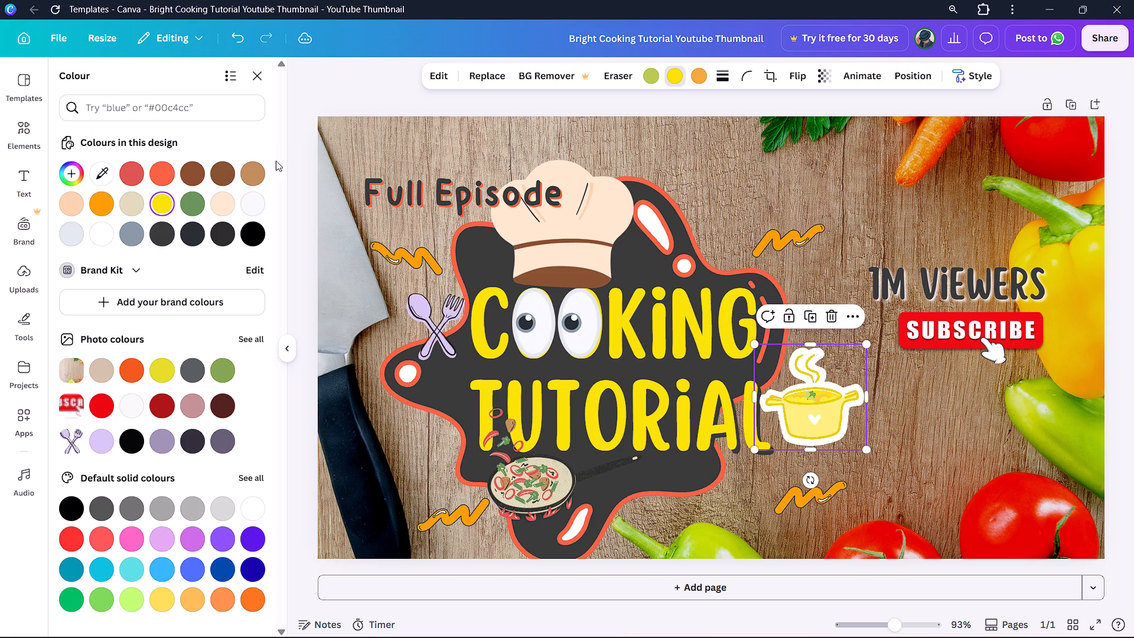
{"action": "left_click", "coordinate": [253, 201]}
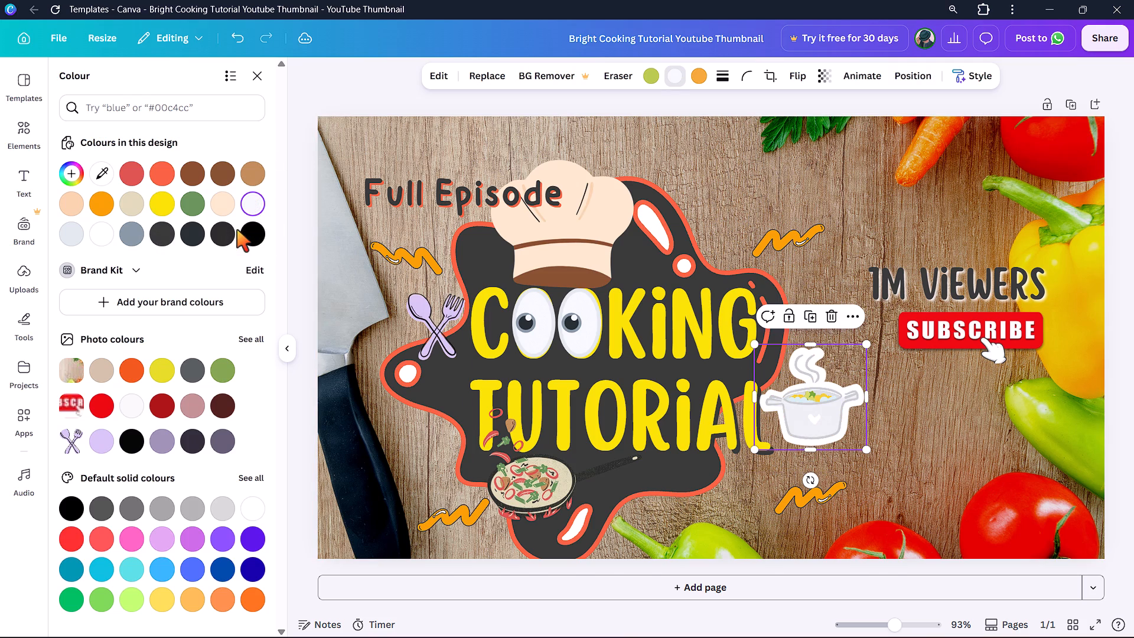
{"action": "left_click", "coordinate": [245, 237]}
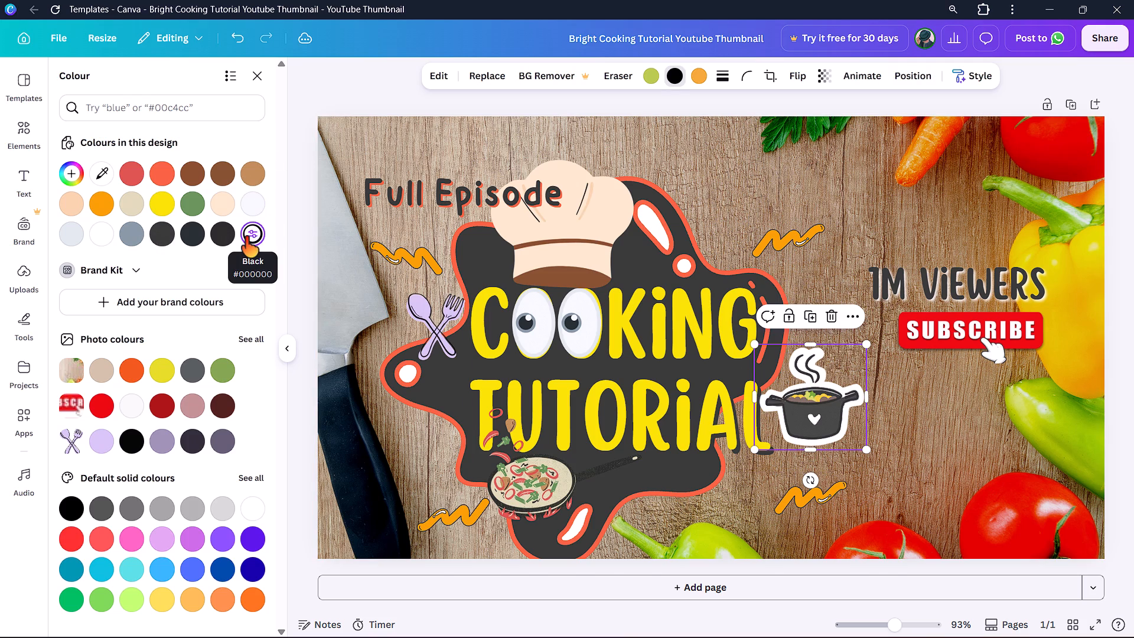
{"action": "left_click", "coordinate": [224, 241]}
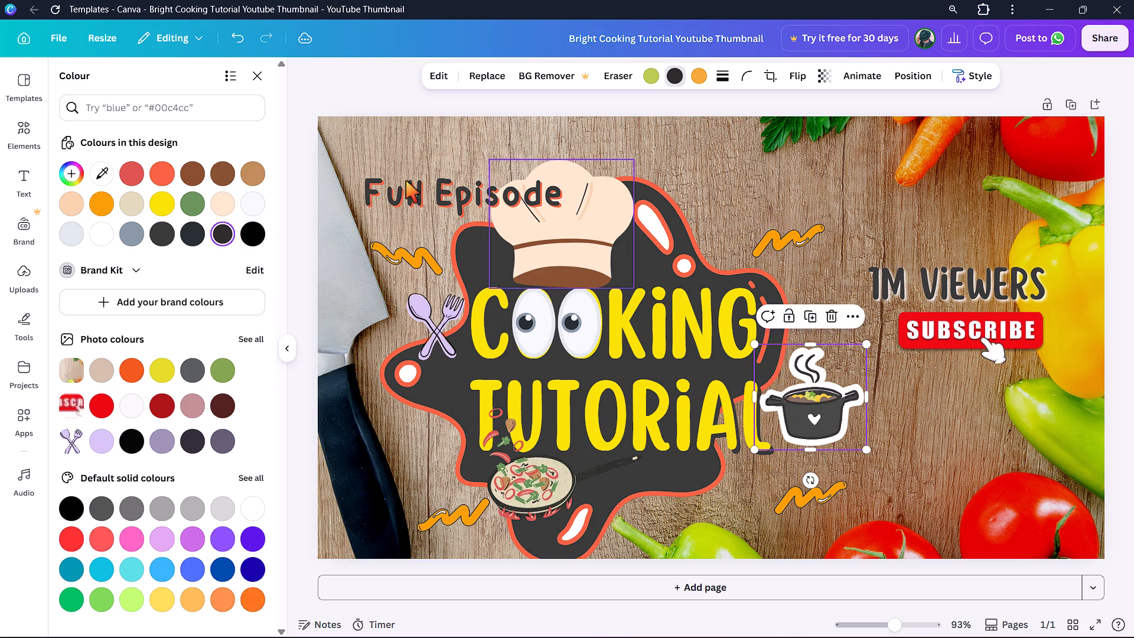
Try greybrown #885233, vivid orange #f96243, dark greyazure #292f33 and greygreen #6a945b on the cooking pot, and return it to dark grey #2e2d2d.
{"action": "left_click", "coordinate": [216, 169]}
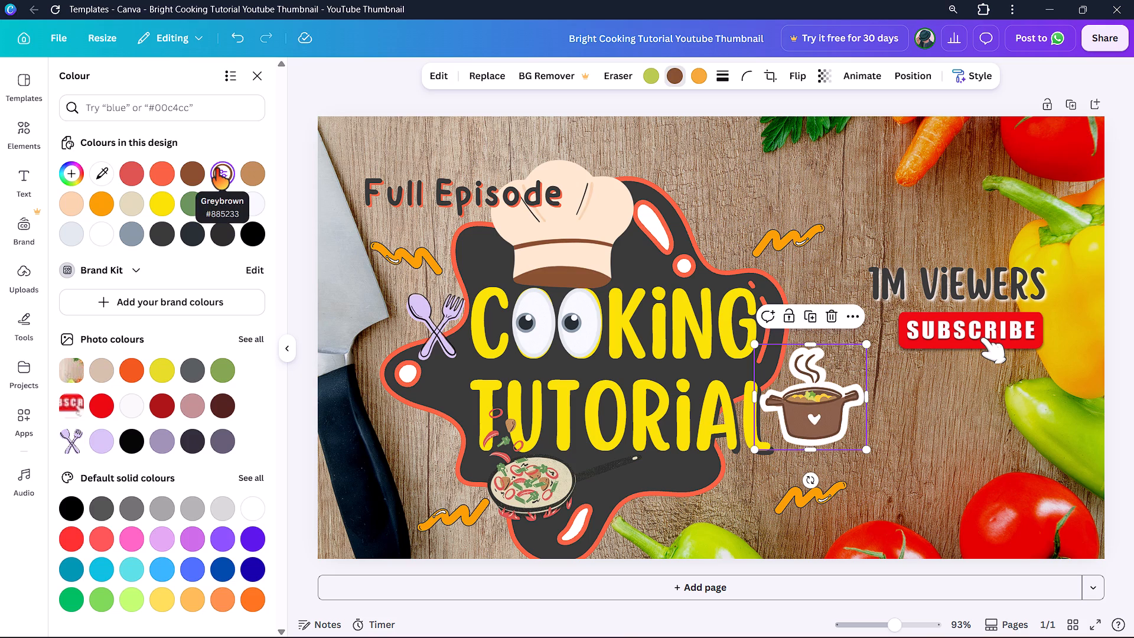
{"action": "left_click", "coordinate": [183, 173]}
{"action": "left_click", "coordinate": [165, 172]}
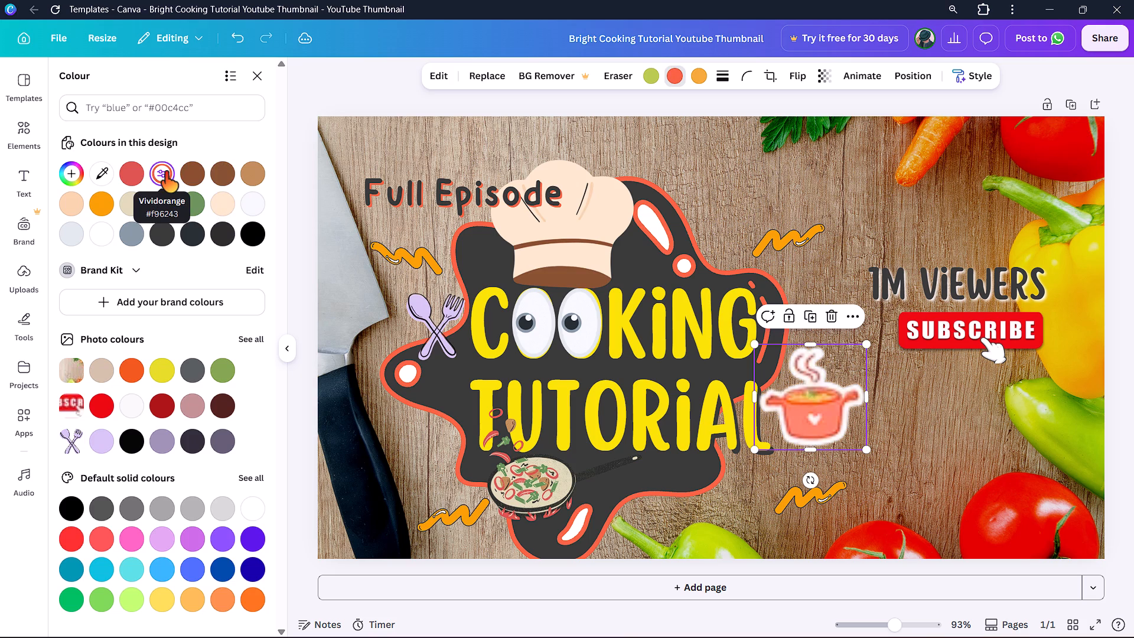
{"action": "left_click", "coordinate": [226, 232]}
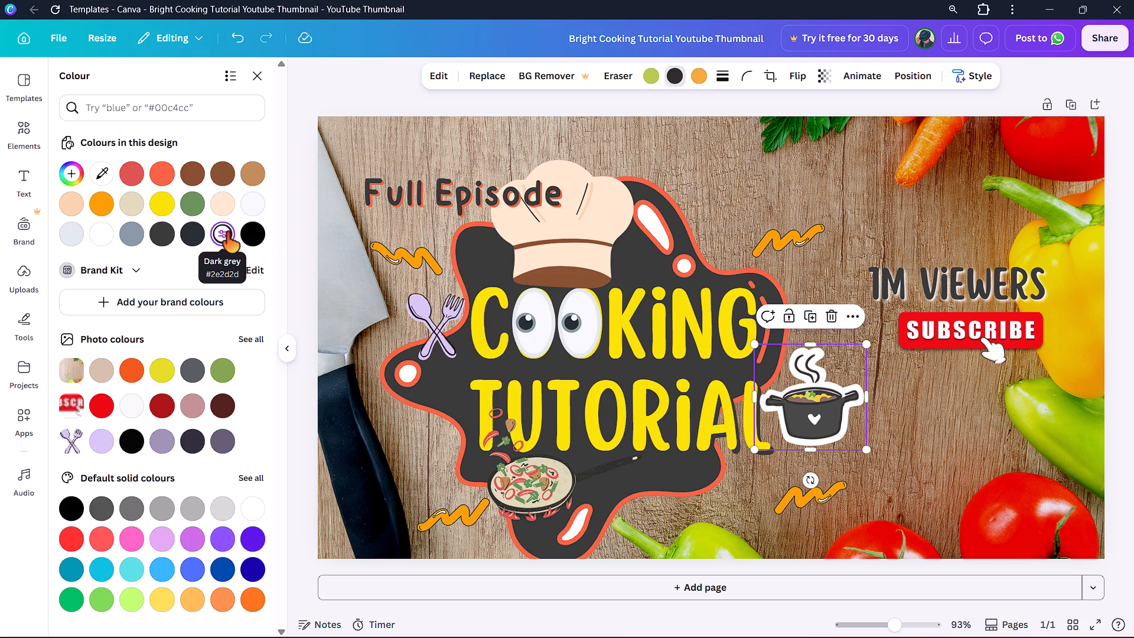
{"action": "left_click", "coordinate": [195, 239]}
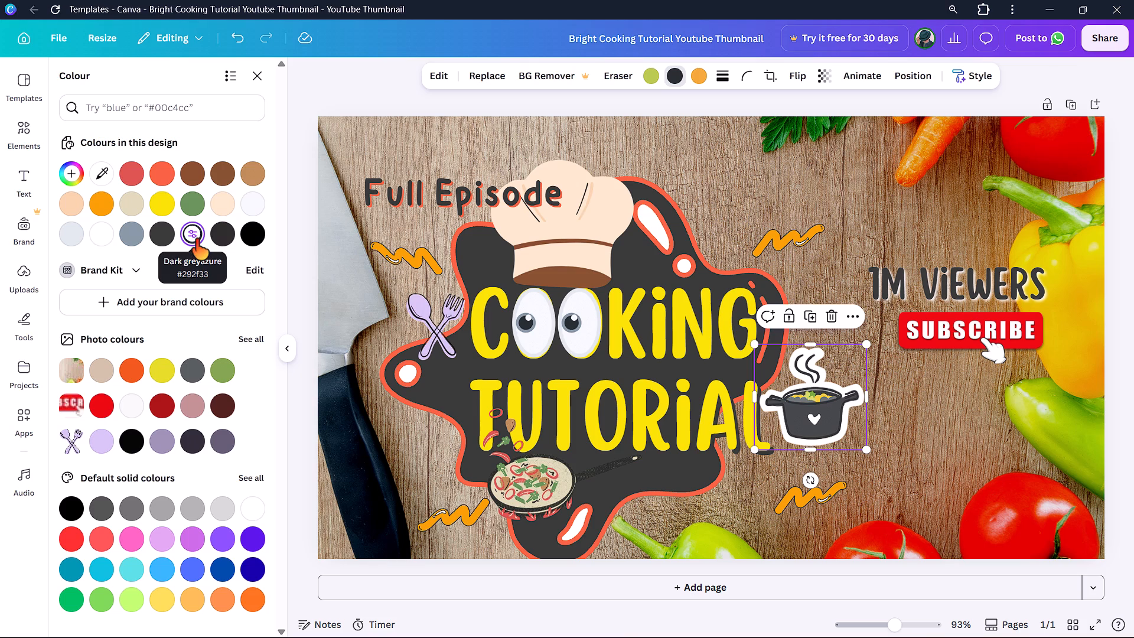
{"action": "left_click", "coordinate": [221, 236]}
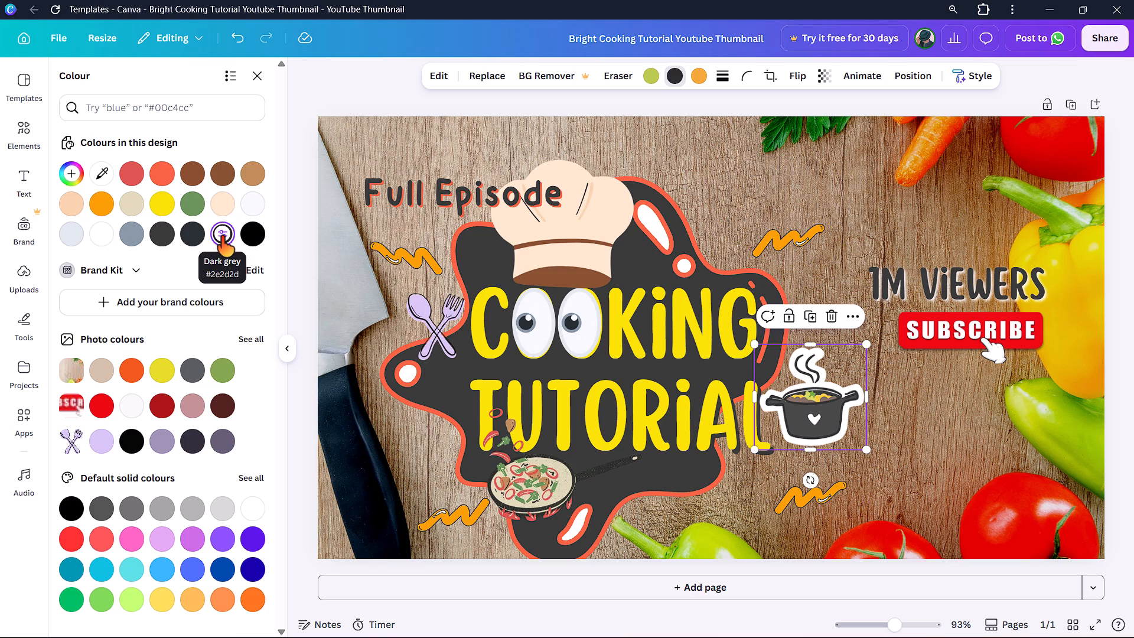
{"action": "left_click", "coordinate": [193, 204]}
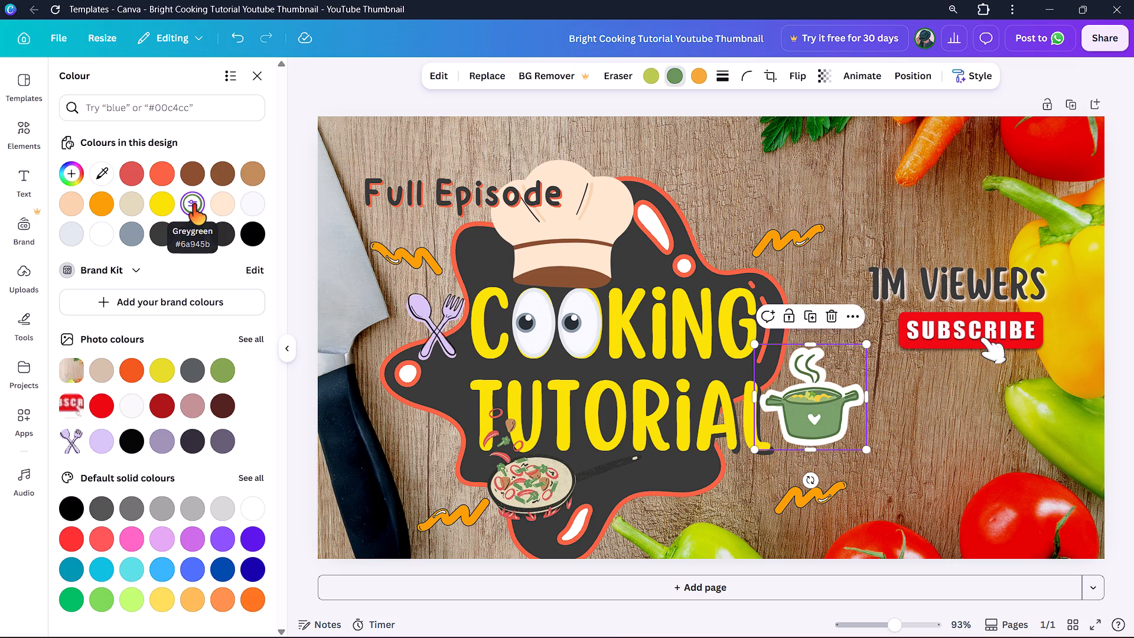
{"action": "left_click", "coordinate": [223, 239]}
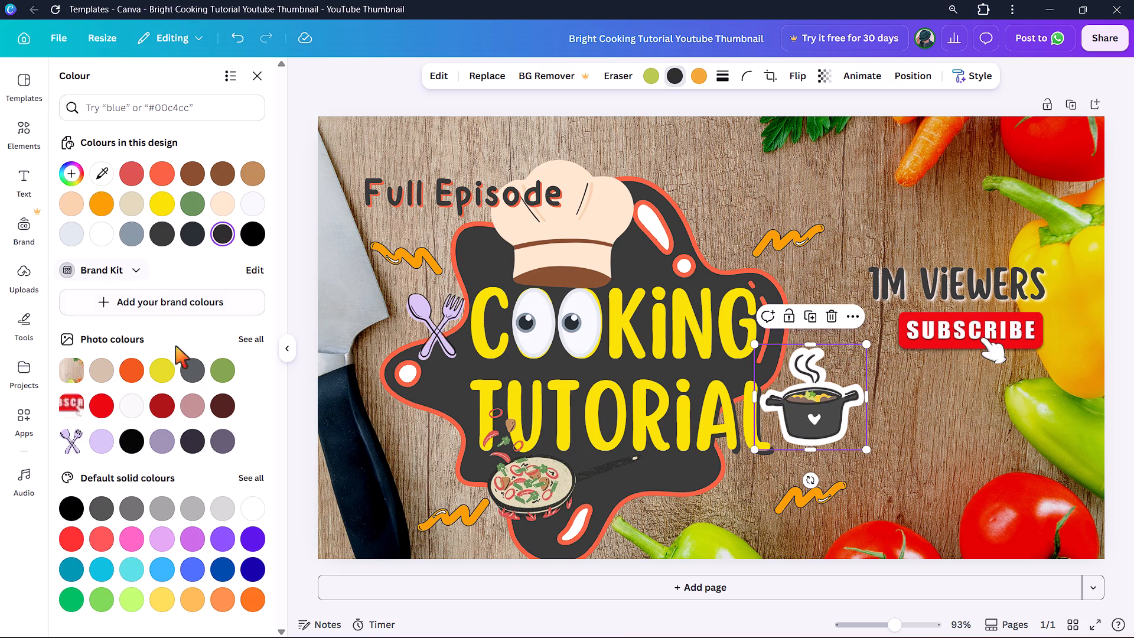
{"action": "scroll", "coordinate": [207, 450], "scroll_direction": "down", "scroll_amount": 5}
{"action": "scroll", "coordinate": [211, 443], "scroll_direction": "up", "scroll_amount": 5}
Open the Photos category of the elements library.
{"action": "left_click", "coordinate": [17, 126]}
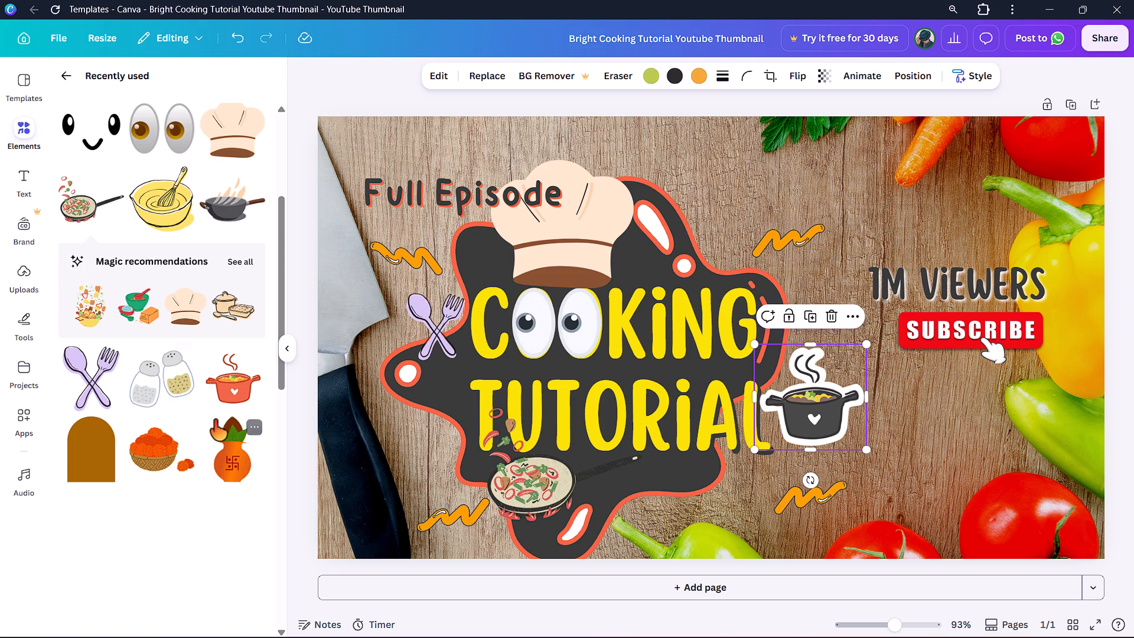
{"action": "left_click", "coordinate": [74, 70]}
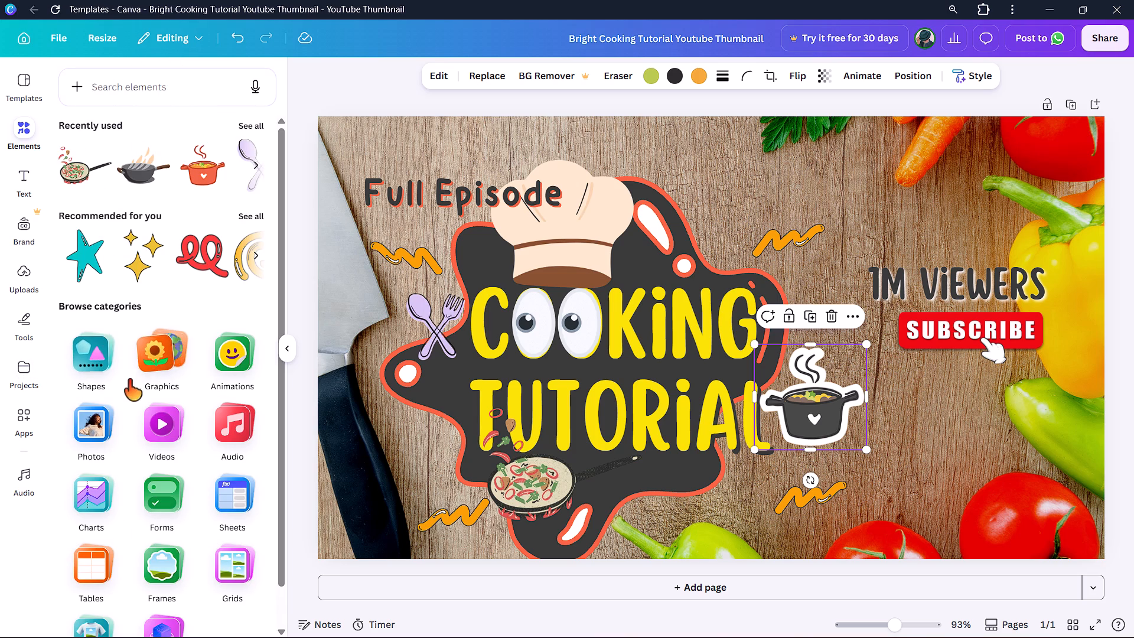
{"action": "left_click", "coordinate": [92, 435]}
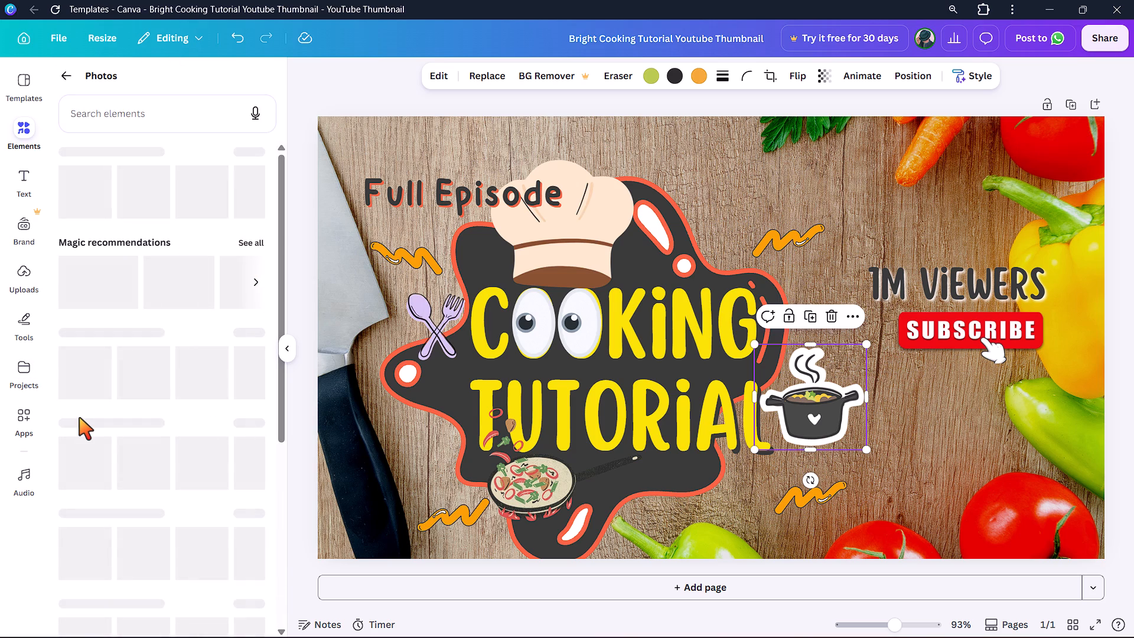
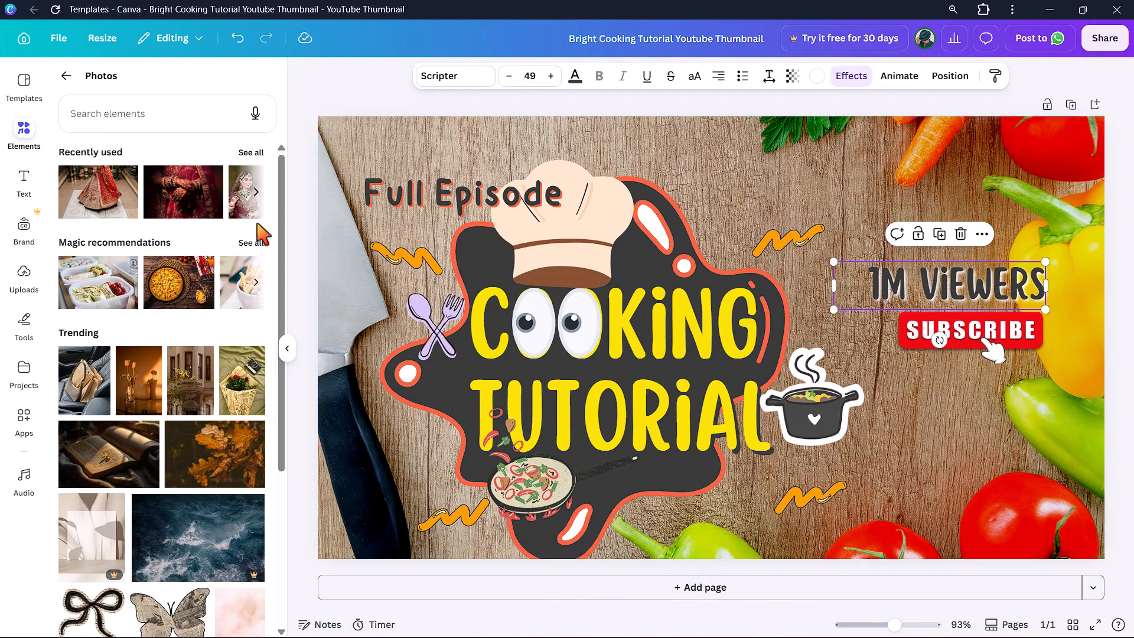
Search the photo library for "cooking" and look through the results for a suitable picture.
{"action": "left_click", "coordinate": [75, 112]}
{"action": "type", "text": "cooking"}
{"action": "key", "text": "Return"}
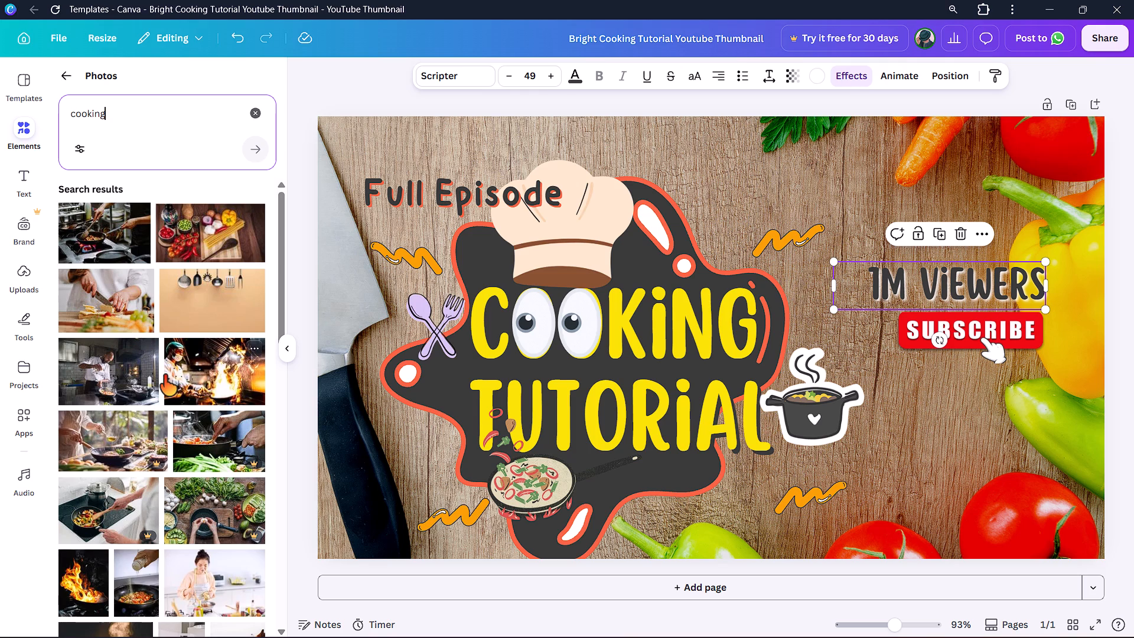
{"action": "scroll", "coordinate": [164, 375], "scroll_direction": "down", "scroll_amount": 2}
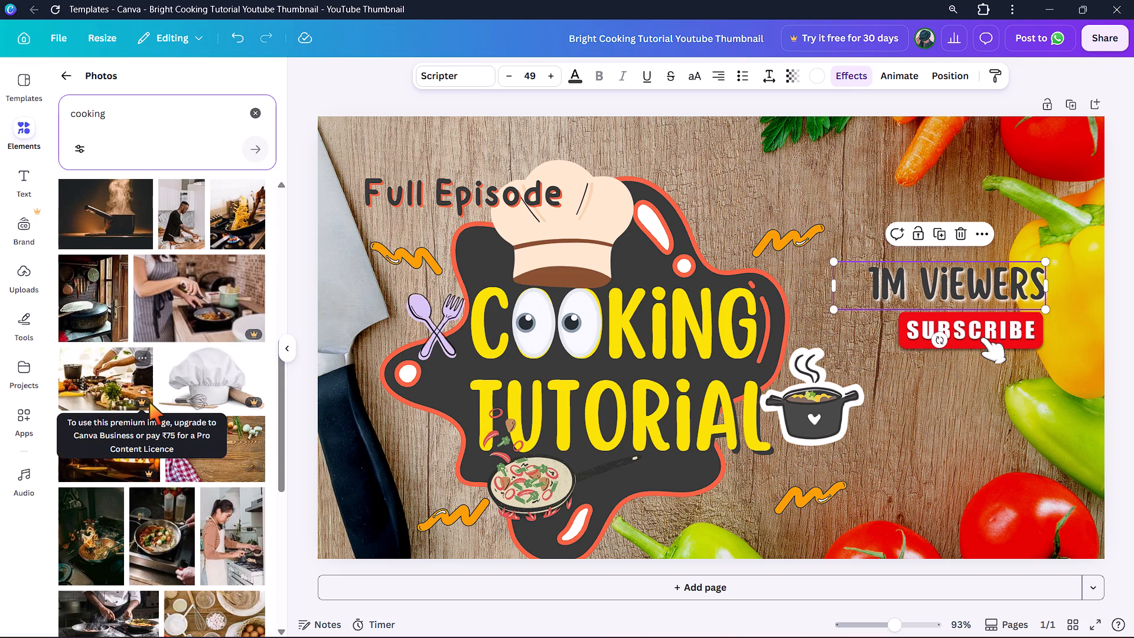
{"action": "scroll", "coordinate": [149, 403], "scroll_direction": "down", "scroll_amount": 2}
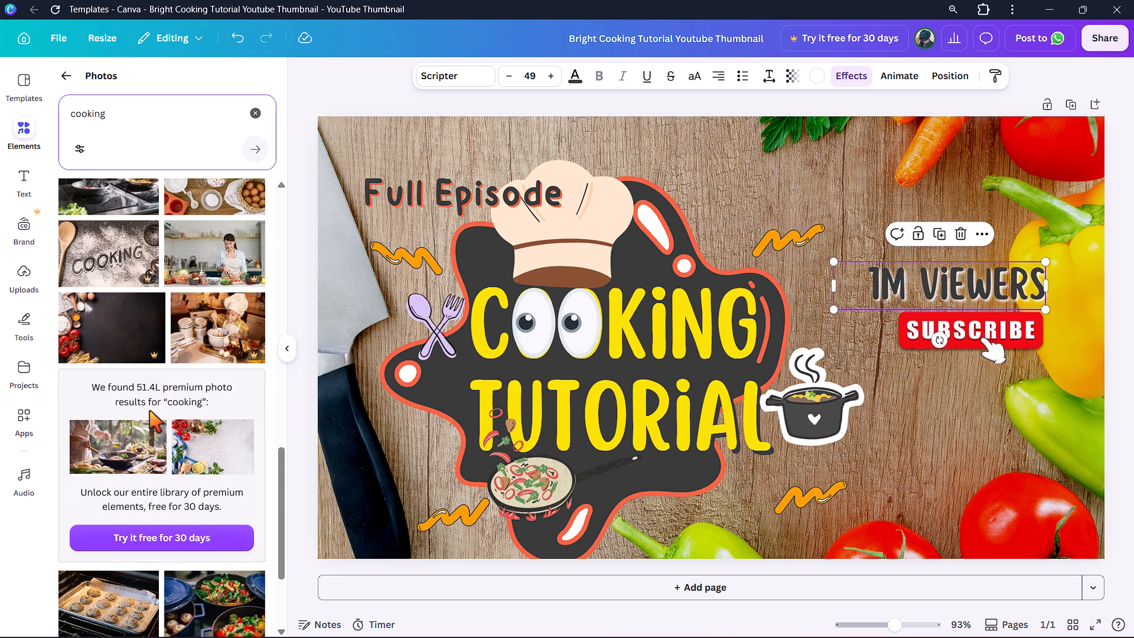
{"action": "scroll", "coordinate": [148, 467], "scroll_direction": "down", "scroll_amount": 5}
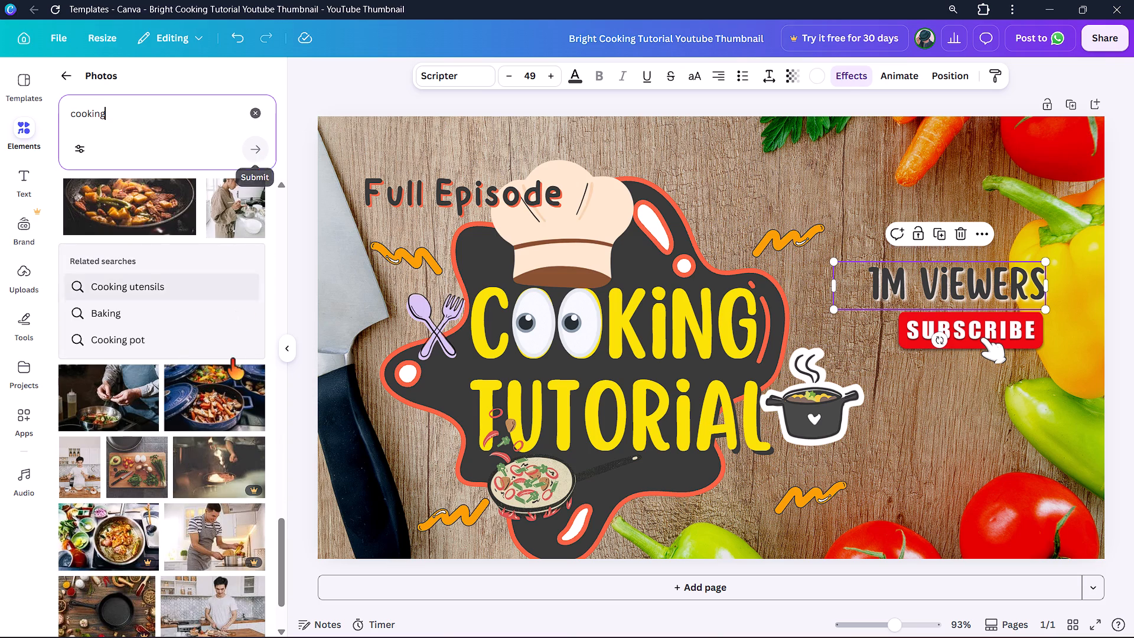
{"action": "scroll", "coordinate": [171, 464], "scroll_direction": "down", "scroll_amount": 2}
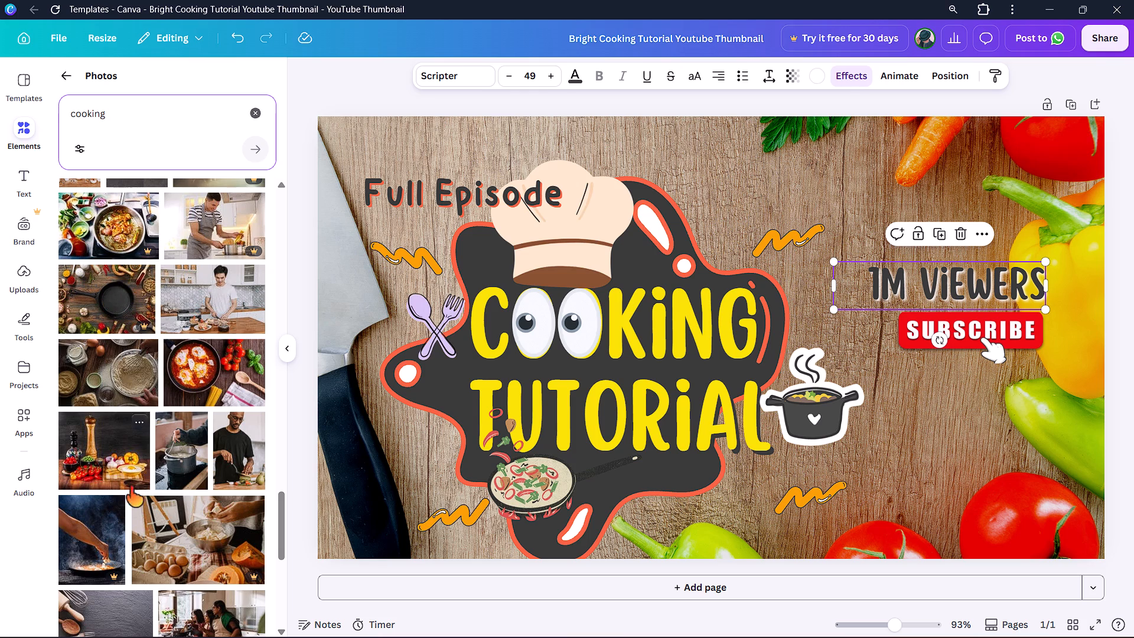
{"action": "scroll", "coordinate": [155, 512], "scroll_direction": "down", "scroll_amount": 3}
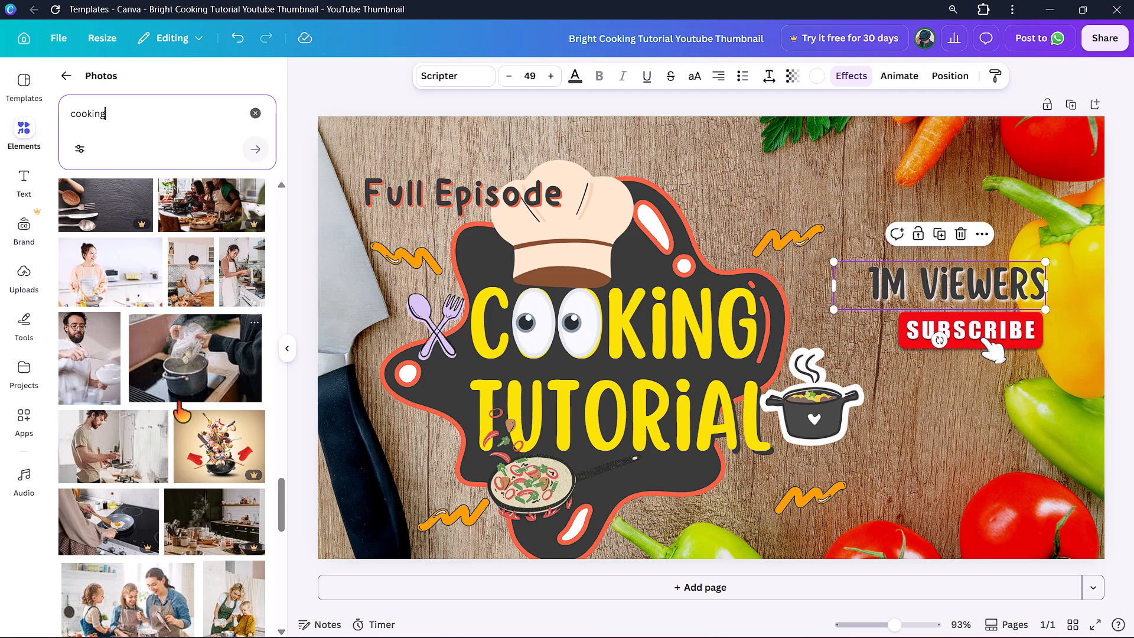
{"action": "scroll", "coordinate": [174, 402], "scroll_direction": "down", "scroll_amount": 1}
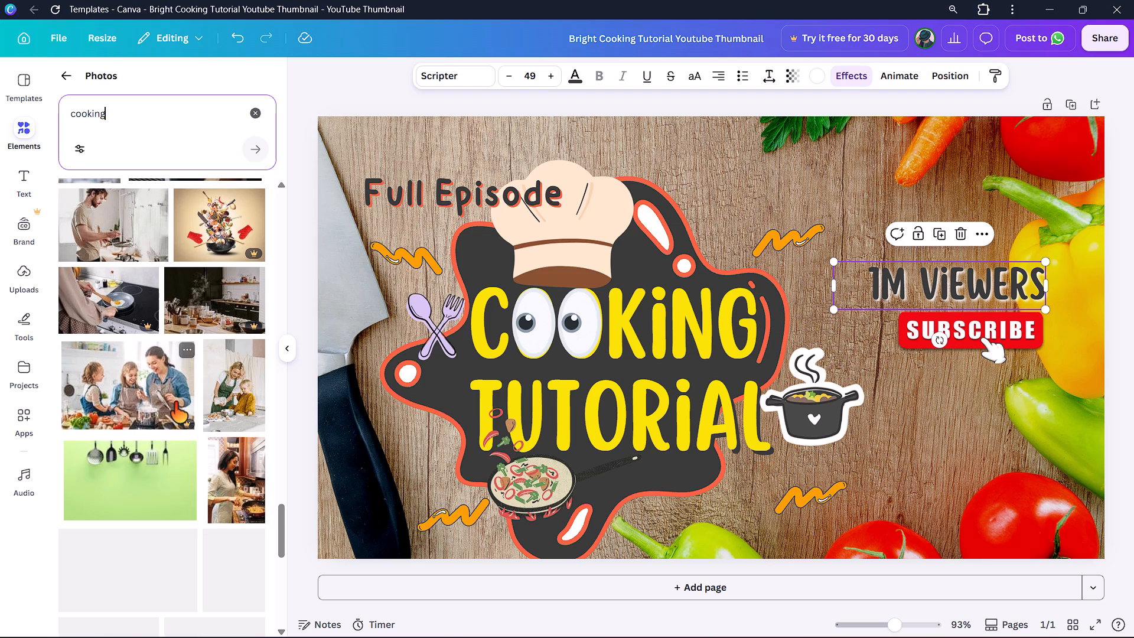
{"action": "scroll", "coordinate": [148, 482], "scroll_direction": "down", "scroll_amount": 1}
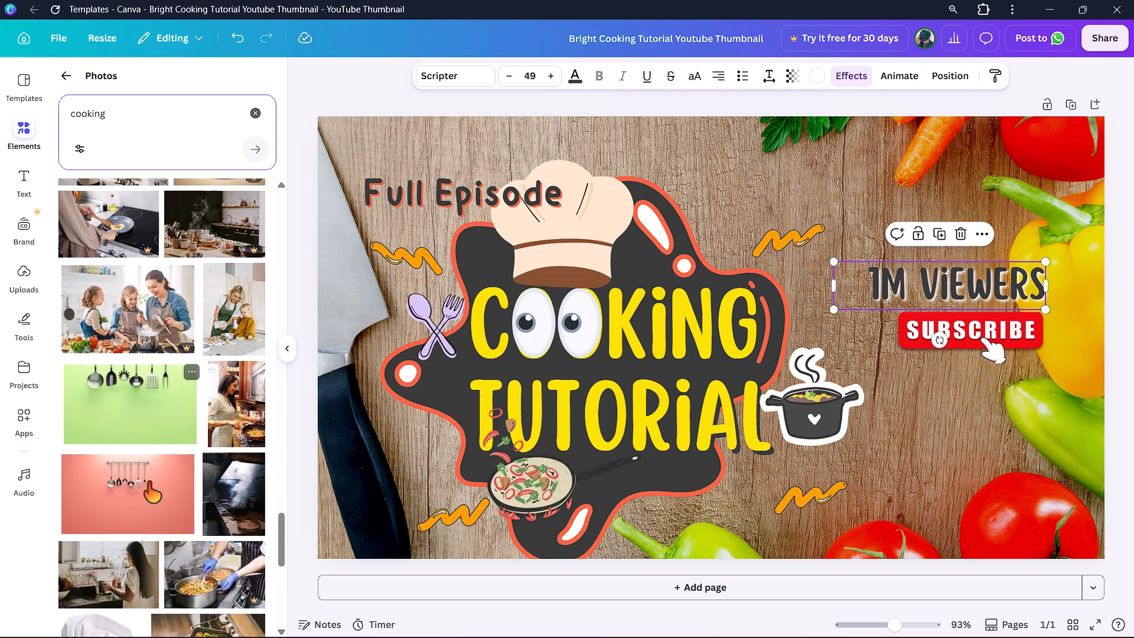
{"action": "scroll", "coordinate": [148, 482], "scroll_direction": "down", "scroll_amount": 1}
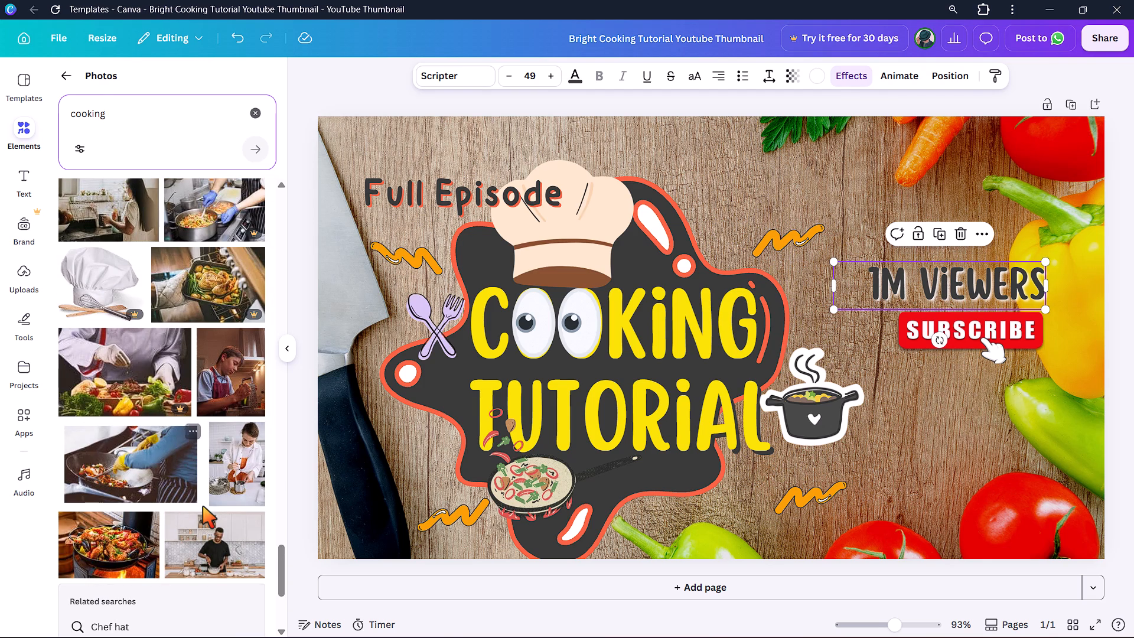
{"action": "scroll", "coordinate": [178, 484], "scroll_direction": "down", "scroll_amount": 3}
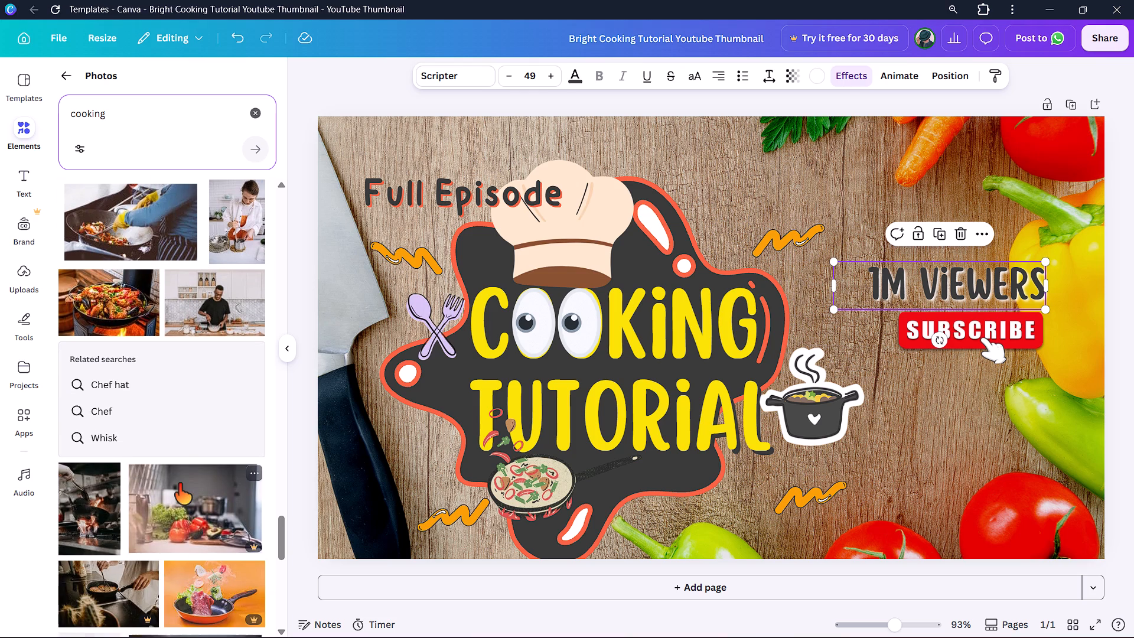
{"action": "scroll", "coordinate": [178, 484], "scroll_direction": "down", "scroll_amount": 2}
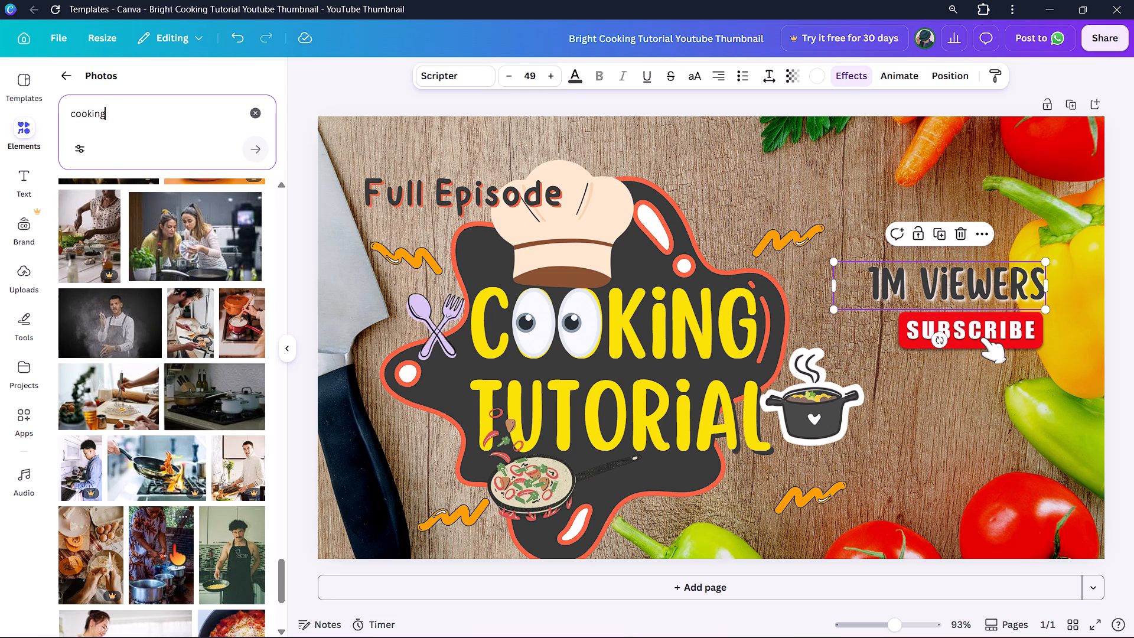
{"action": "scroll", "coordinate": [172, 540], "scroll_direction": "down", "scroll_amount": 2}
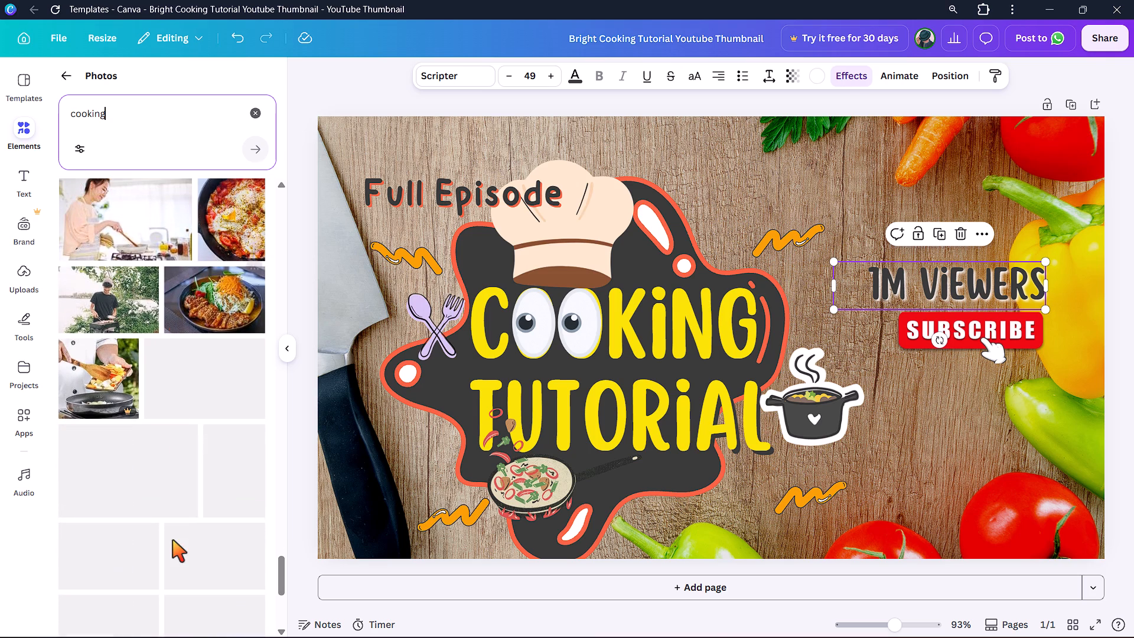
{"action": "scroll", "coordinate": [172, 540], "scroll_direction": "down", "scroll_amount": 1}
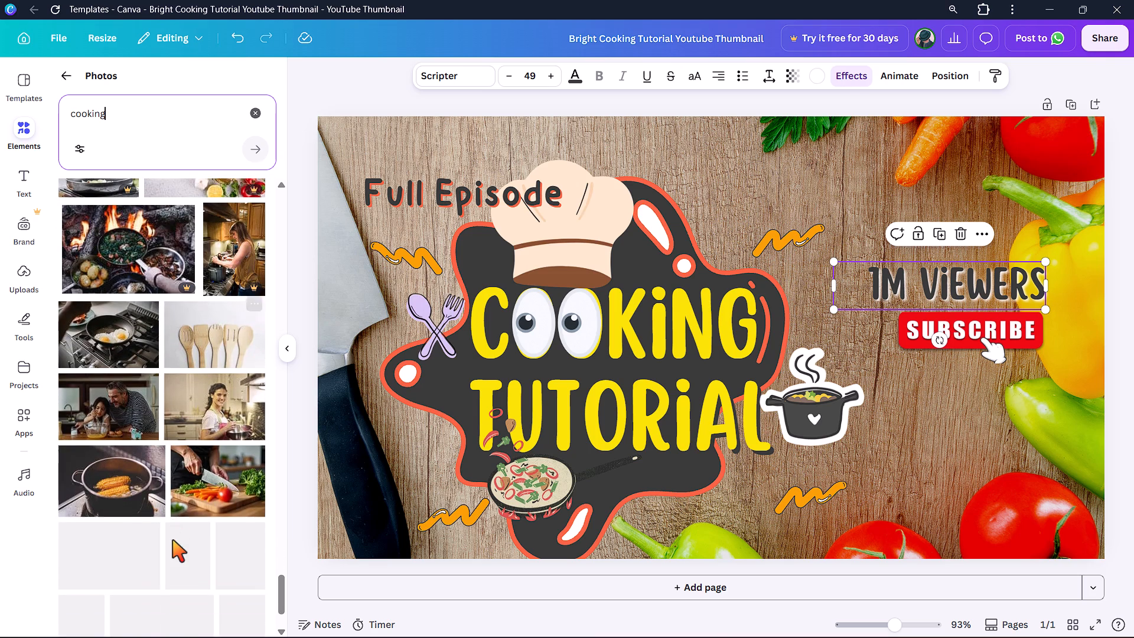
{"action": "scroll", "coordinate": [172, 540], "scroll_direction": "down", "scroll_amount": 2}
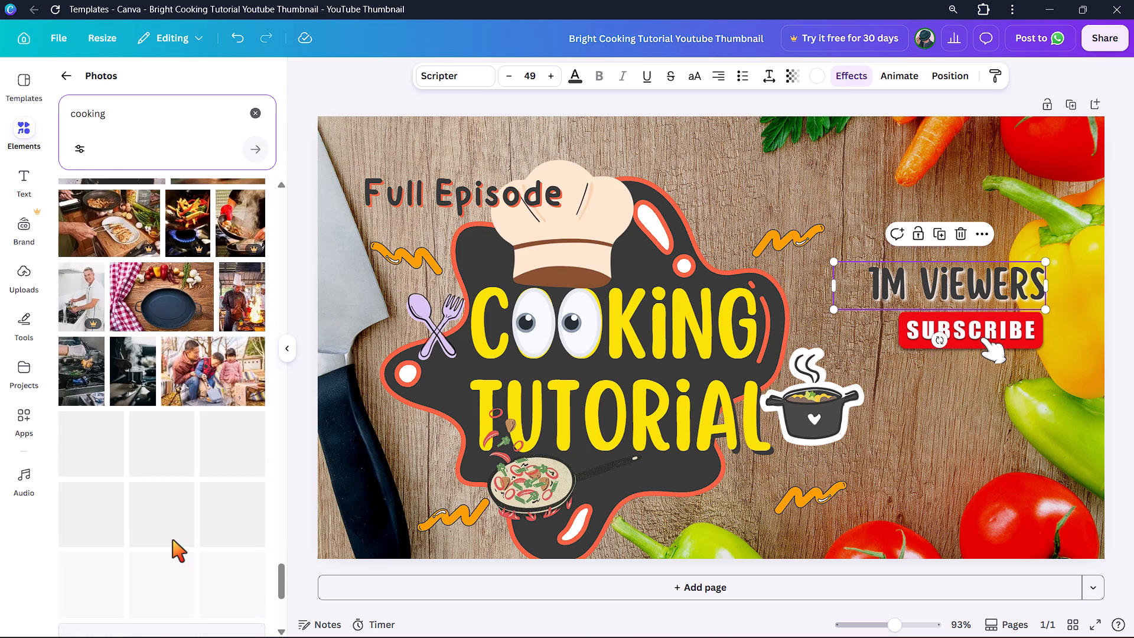
{"action": "scroll", "coordinate": [172, 540], "scroll_direction": "down", "scroll_amount": 1}
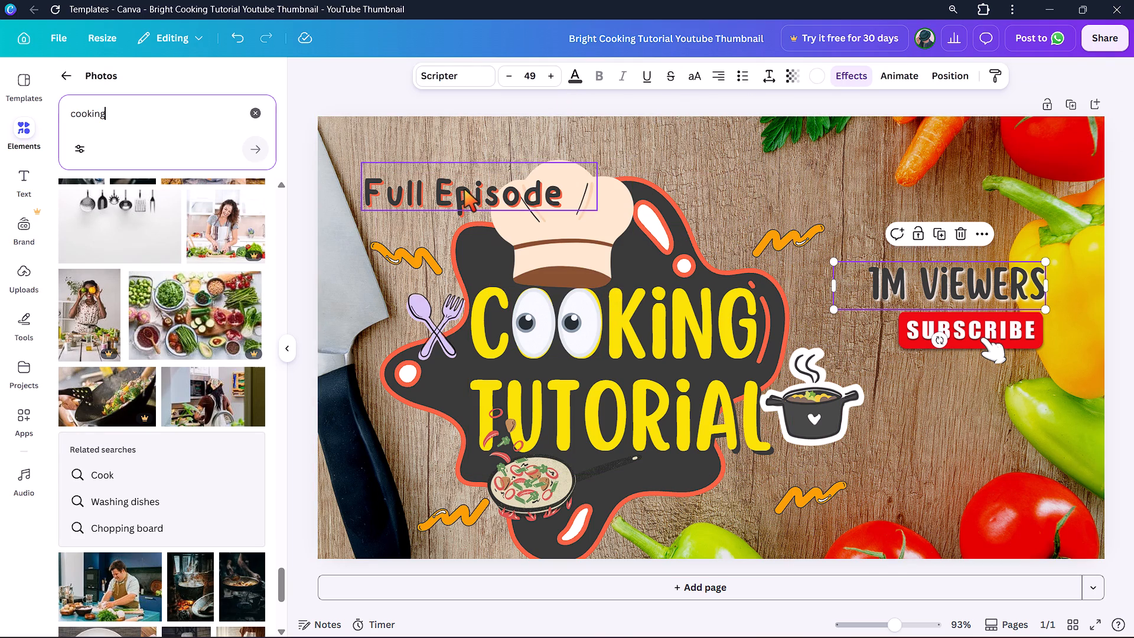
Move the "Full Episode" text up to the top-left corner of the thumbnail, clear of the chef hat.
{"action": "left_click_drag", "start_coordinate": [464, 190], "coordinate": [445, 144]}
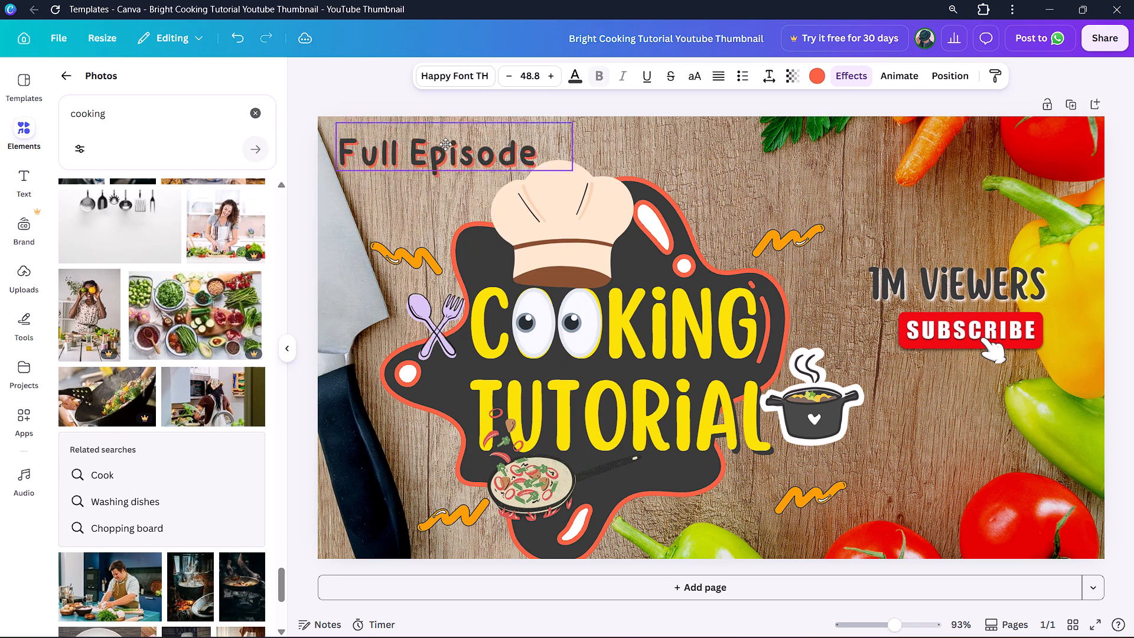
{"action": "left_click_drag", "start_coordinate": [445, 144], "coordinate": [439, 144]}
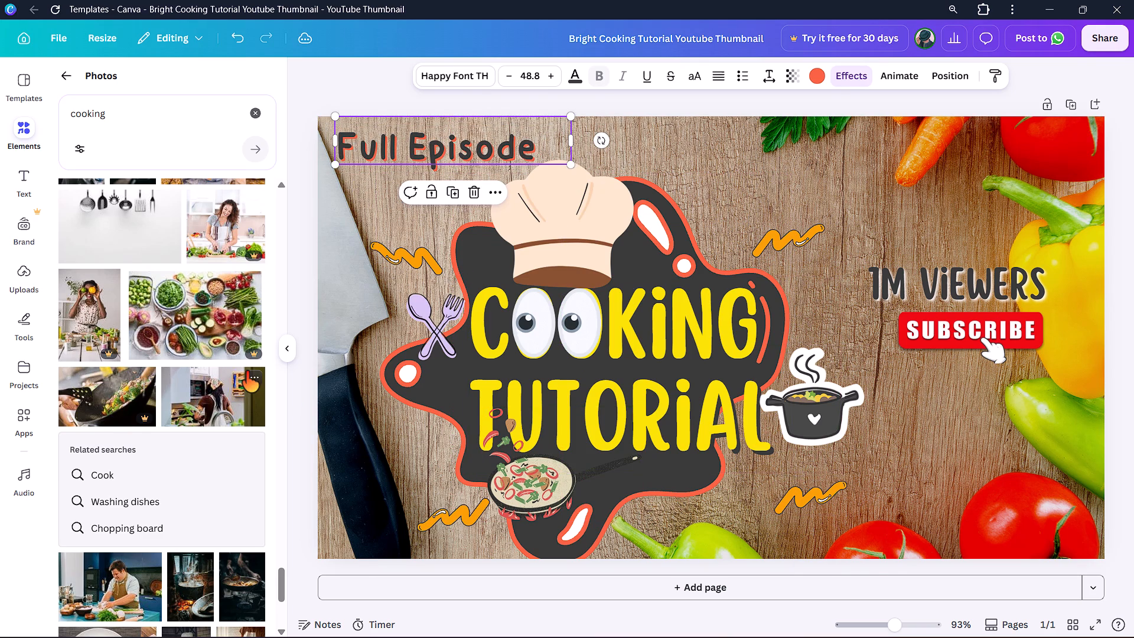
Finish browsing the cooking photos and look through the full set of recommended cooking graphics.
{"action": "scroll", "coordinate": [142, 424], "scroll_direction": "down", "scroll_amount": 4}
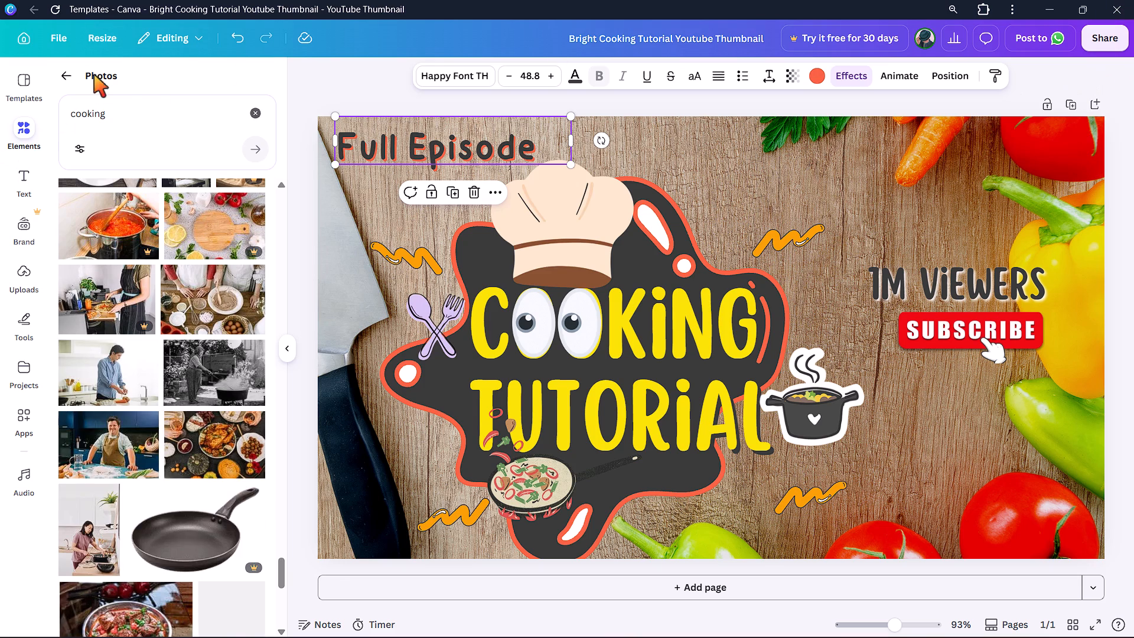
{"action": "left_click", "coordinate": [67, 73]}
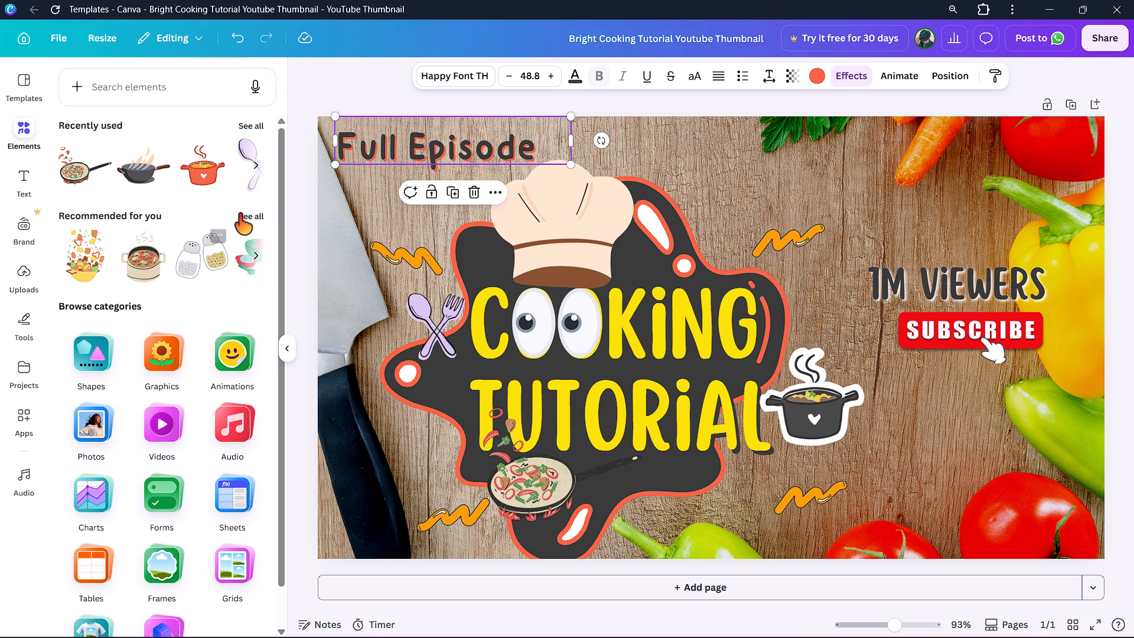
{"action": "left_click", "coordinate": [252, 164]}
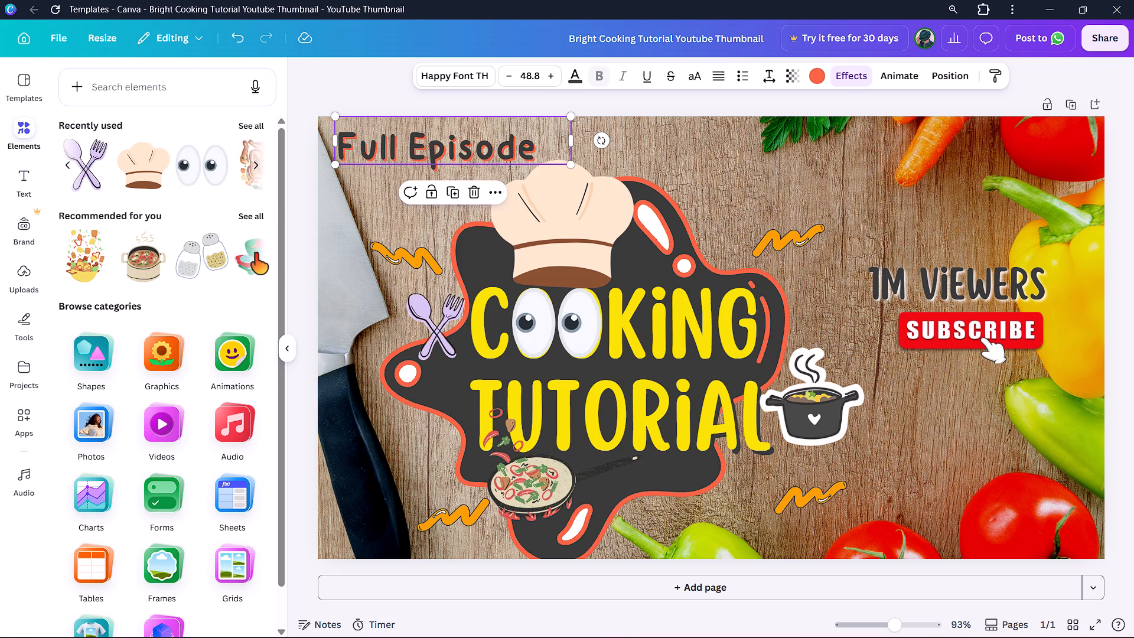
{"action": "left_click", "coordinate": [246, 249]}
{"action": "left_click", "coordinate": [246, 222]}
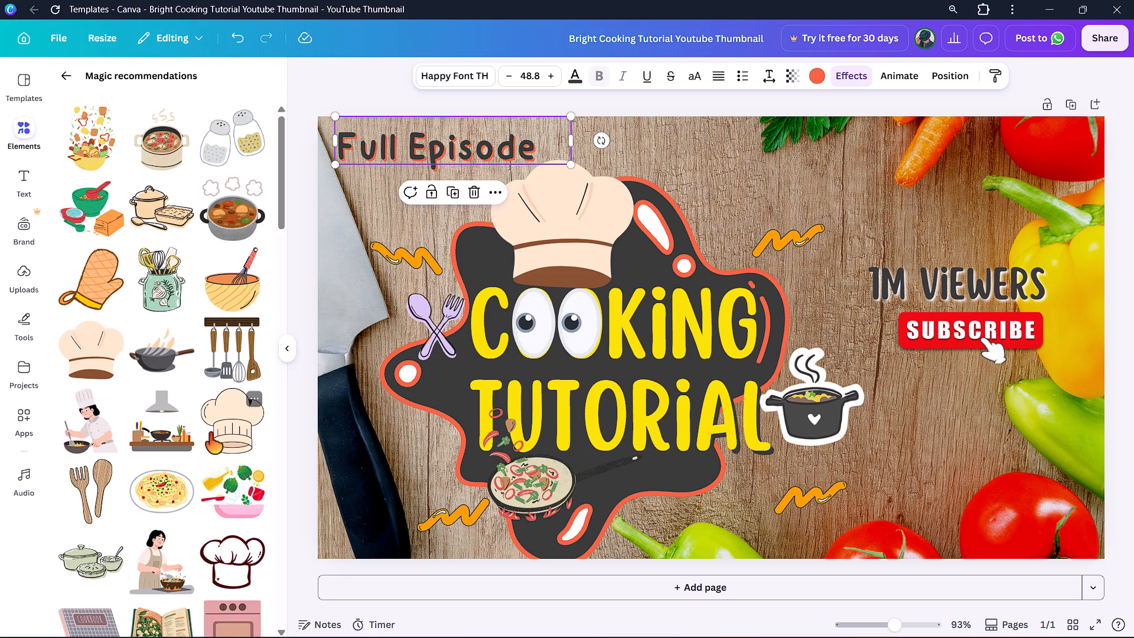
{"action": "scroll", "coordinate": [150, 538], "scroll_direction": "down", "scroll_amount": 1}
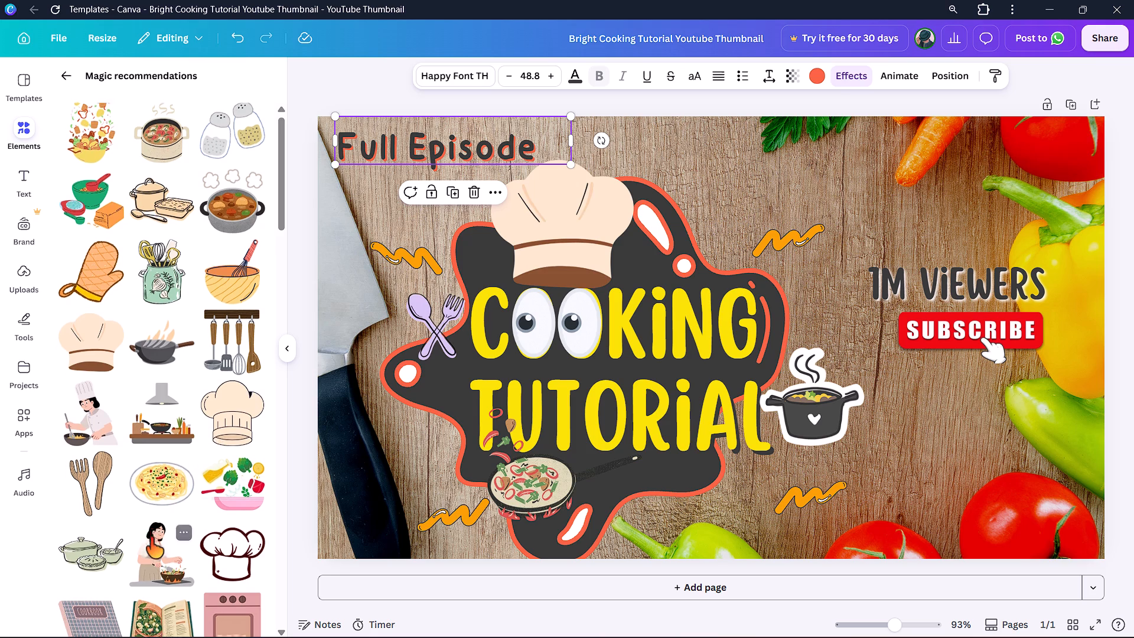
{"action": "scroll", "coordinate": [150, 538], "scroll_direction": "down", "scroll_amount": 1}
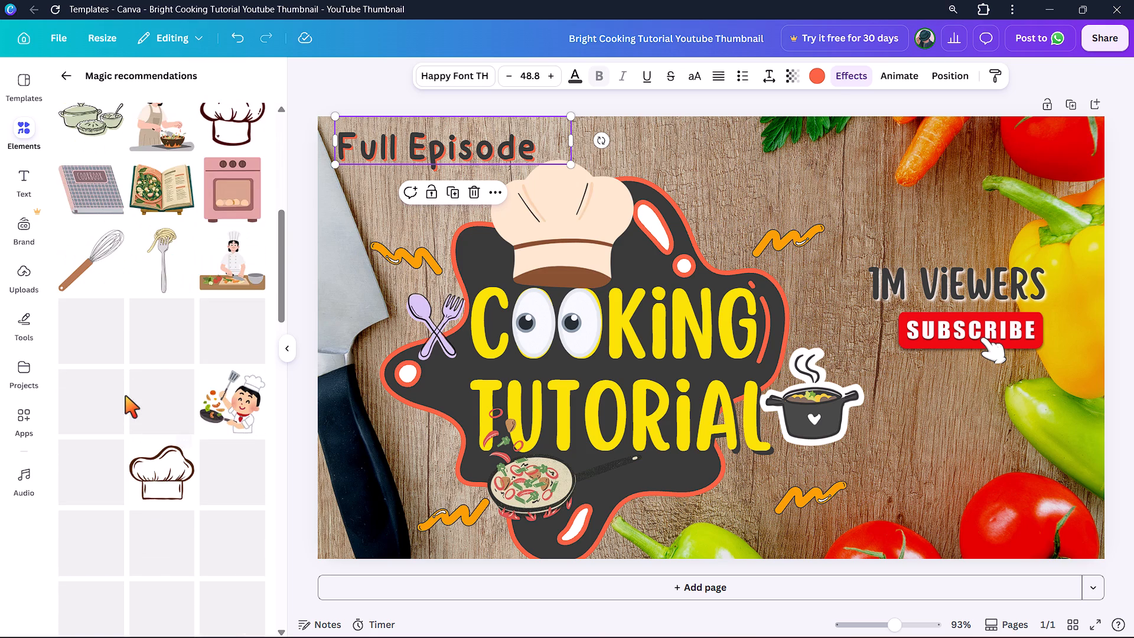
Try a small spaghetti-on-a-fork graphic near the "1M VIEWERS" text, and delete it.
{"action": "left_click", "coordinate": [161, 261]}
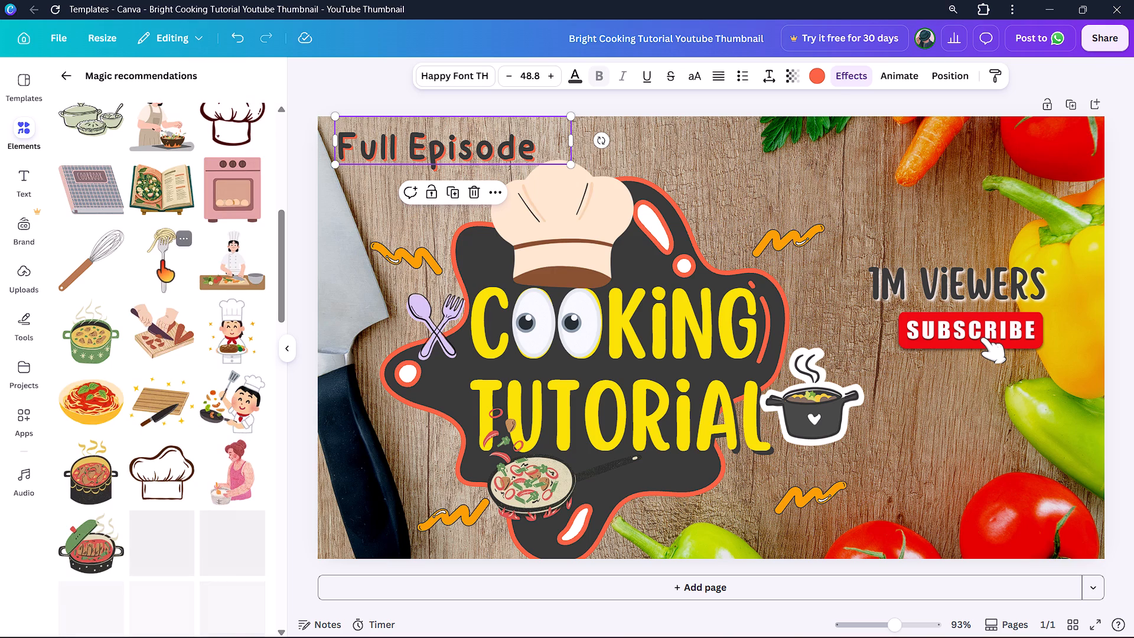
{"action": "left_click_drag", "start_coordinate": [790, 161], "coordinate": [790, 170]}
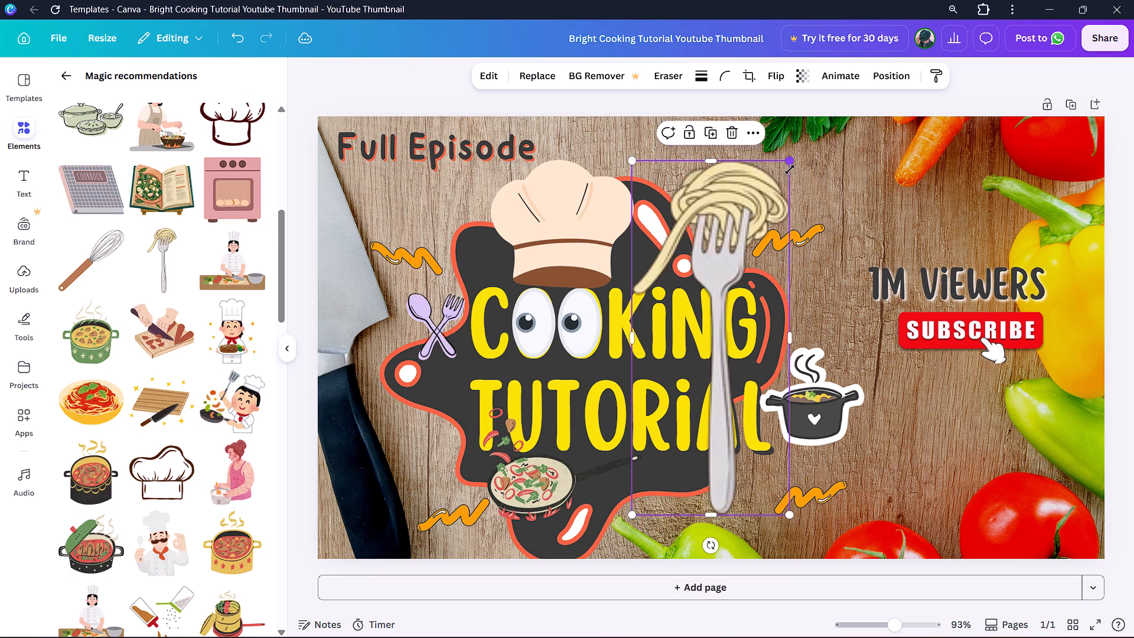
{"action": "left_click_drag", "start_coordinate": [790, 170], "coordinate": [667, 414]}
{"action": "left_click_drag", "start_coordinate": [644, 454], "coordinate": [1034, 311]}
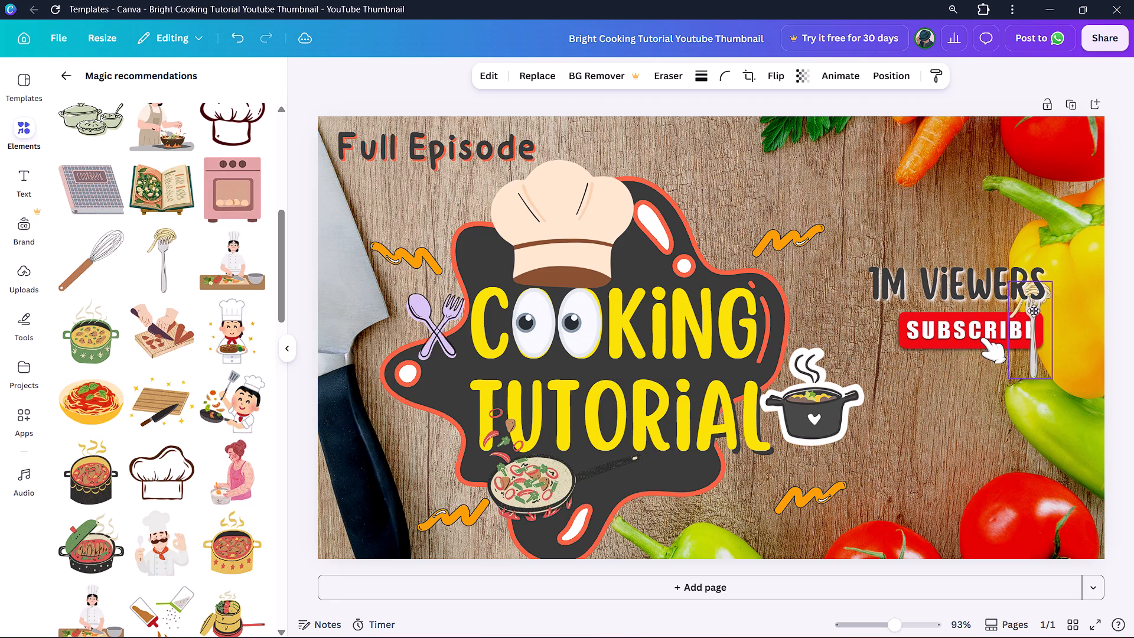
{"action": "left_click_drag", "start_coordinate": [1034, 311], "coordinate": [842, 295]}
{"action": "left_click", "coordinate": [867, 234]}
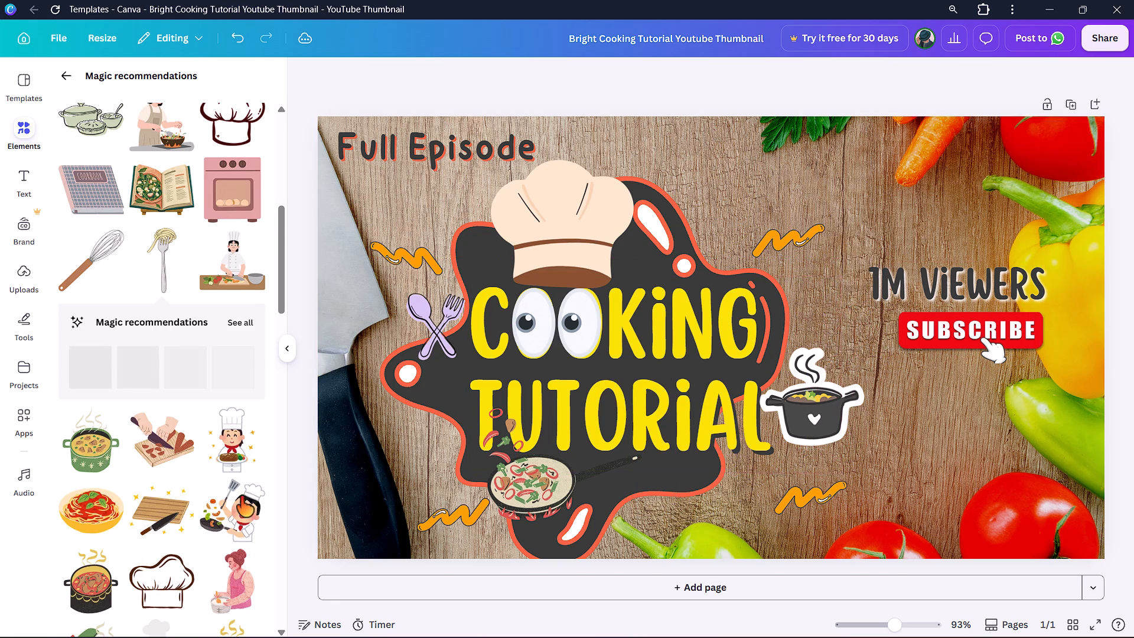
Add the outlined apron graphic, shrink it and place it above the cooking pot, beside the "1M VIEWERS" text.
{"action": "scroll", "coordinate": [234, 508], "scroll_direction": "down", "scroll_amount": 2}
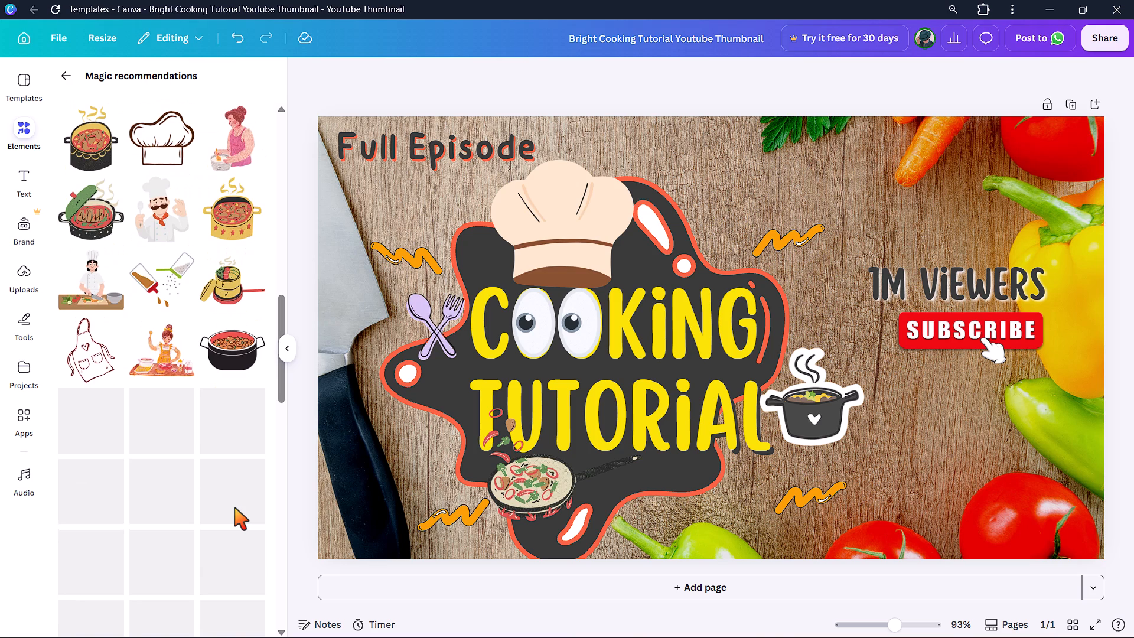
{"action": "left_click", "coordinate": [71, 355]}
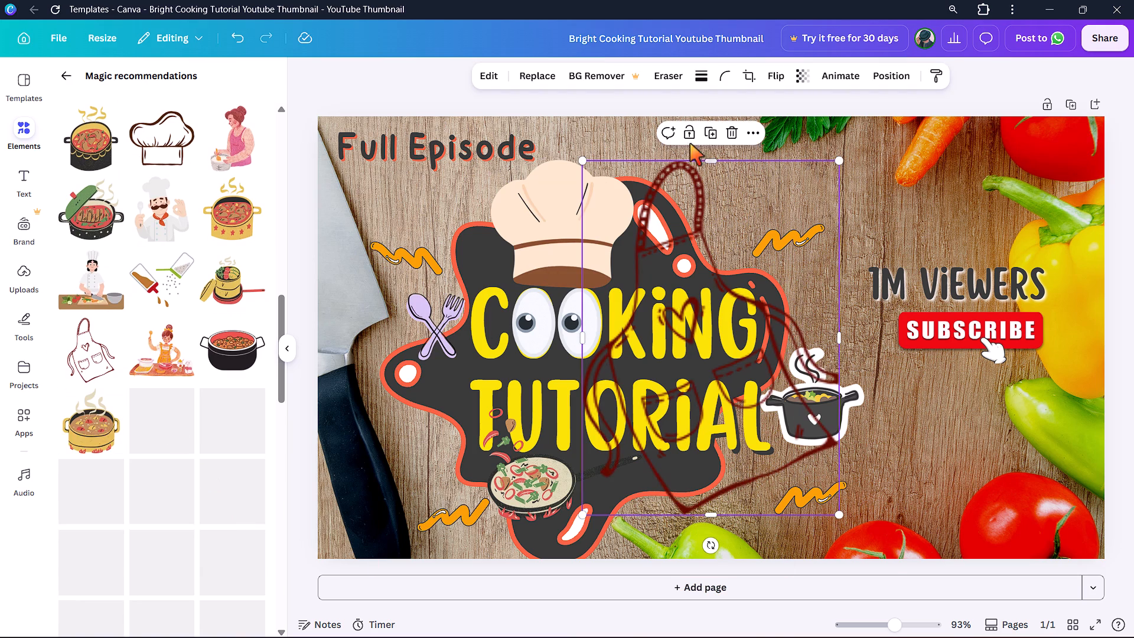
{"action": "left_click_drag", "start_coordinate": [842, 161], "coordinate": [721, 299]}
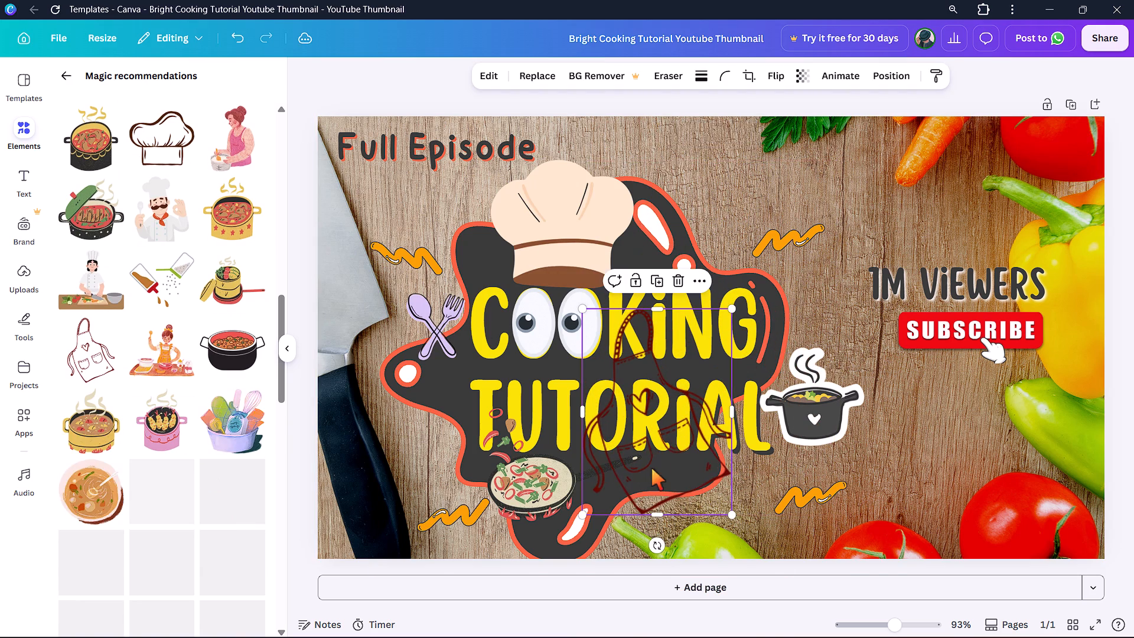
{"action": "left_click_drag", "start_coordinate": [653, 497], "coordinate": [870, 288]}
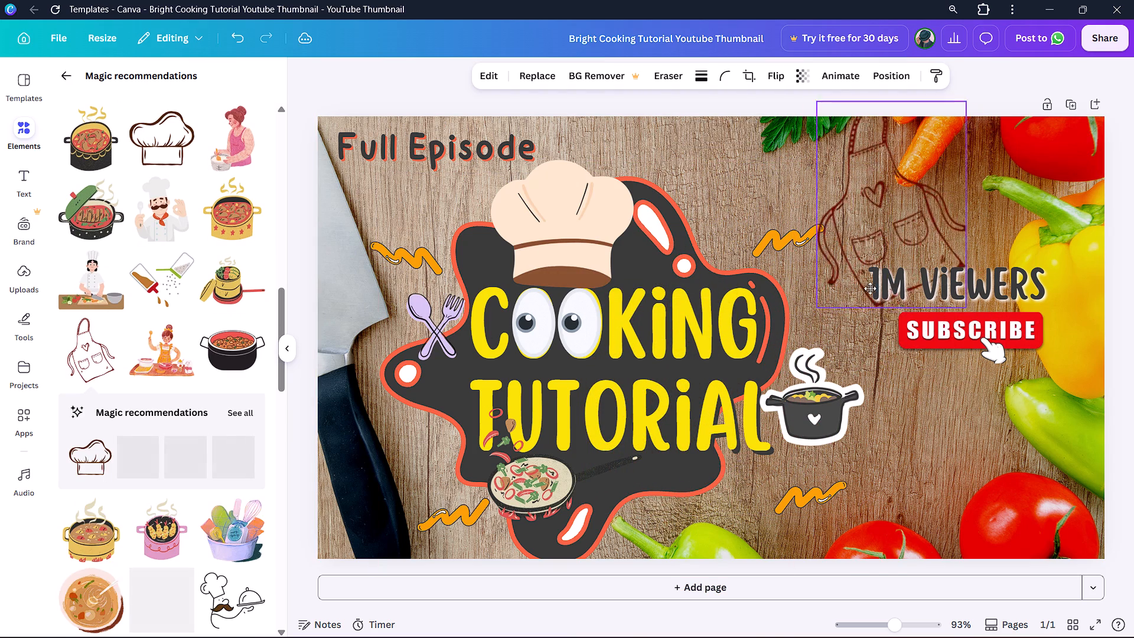
{"action": "left_click_drag", "start_coordinate": [870, 288], "coordinate": [837, 345]}
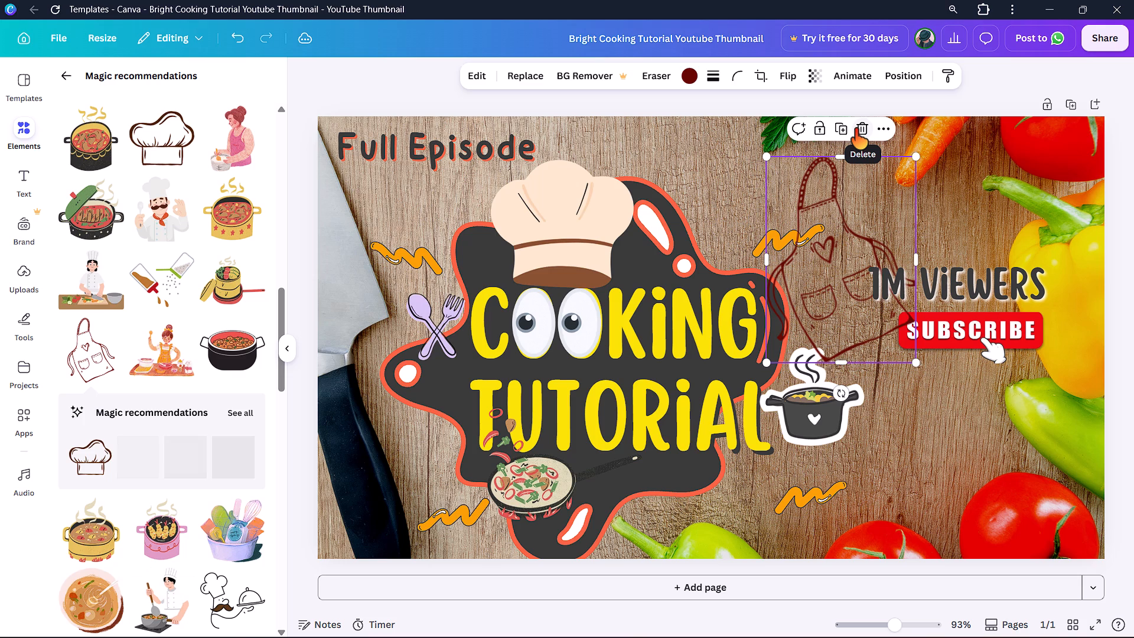
Recolour the apron outline graphic to white #ffffff.
{"action": "left_click", "coordinate": [692, 74]}
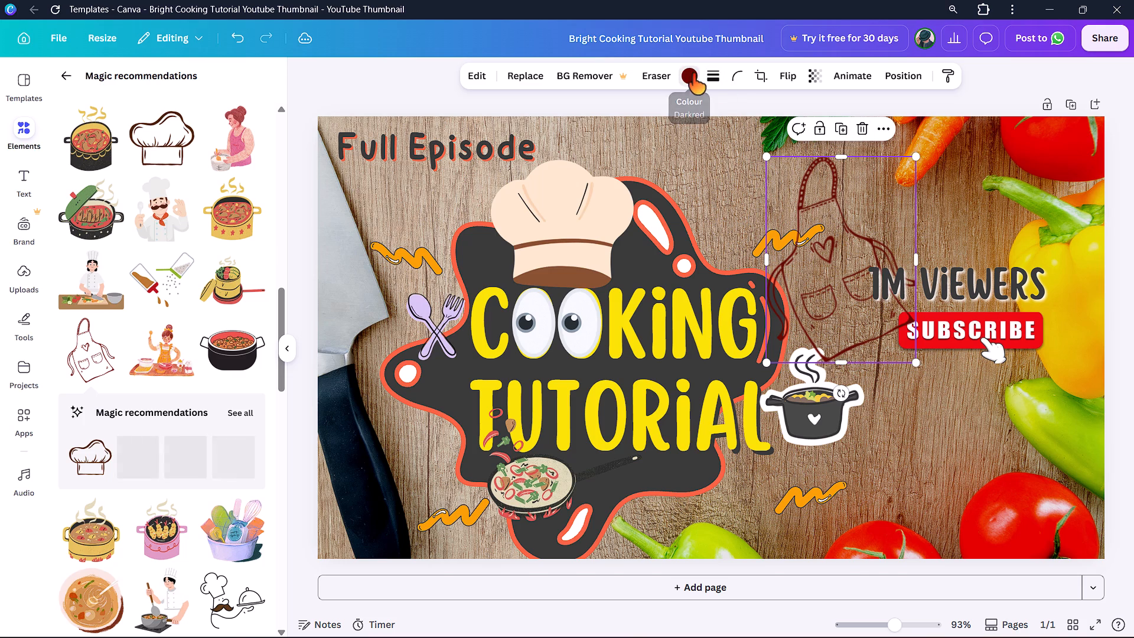
{"action": "left_click", "coordinate": [107, 227]}
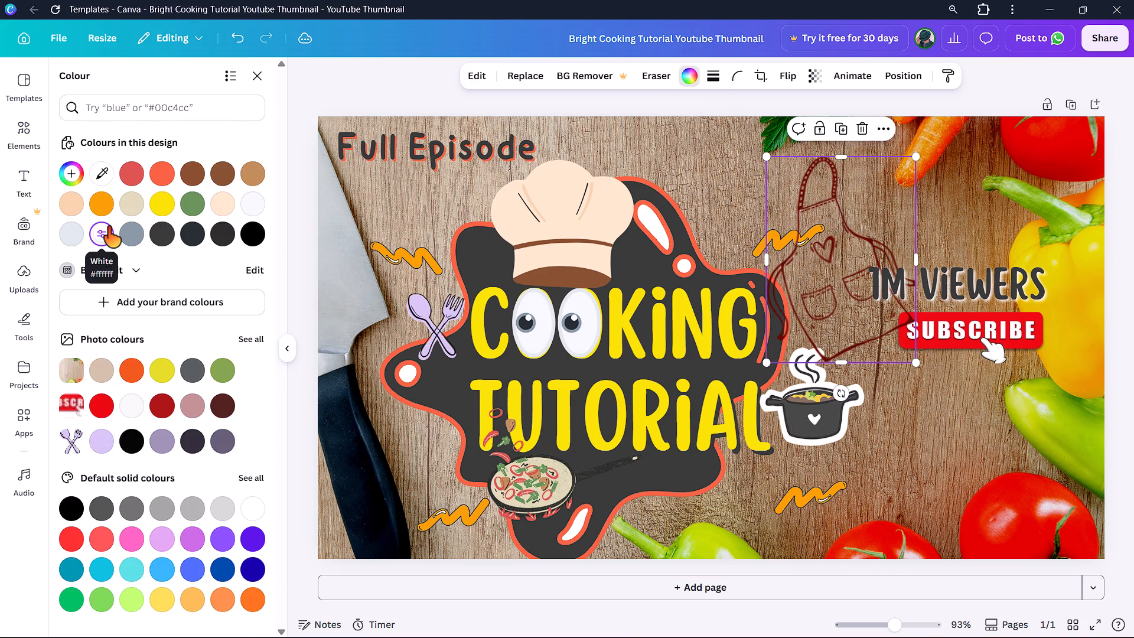
{"action": "left_click", "coordinate": [865, 189]}
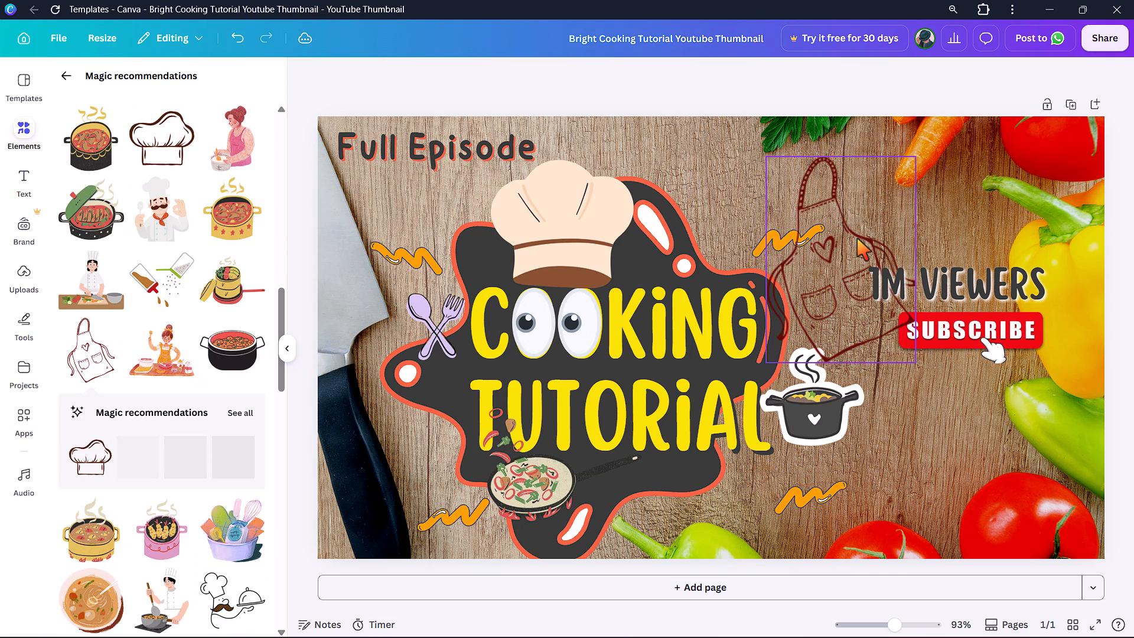
Try the apron outline graphic over the "1M VIEWERS" text and beside the cooking pot, and delete it.
{"action": "left_click", "coordinate": [857, 239]}
{"action": "left_click", "coordinate": [857, 239]}
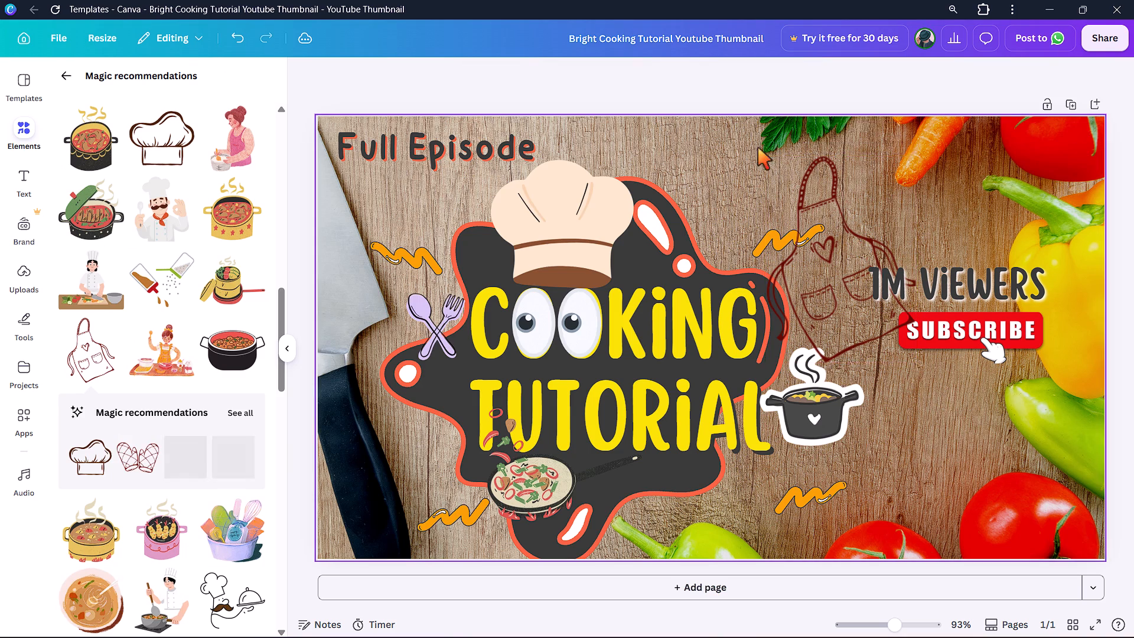
{"action": "left_click_drag", "start_coordinate": [845, 239], "coordinate": [973, 225]}
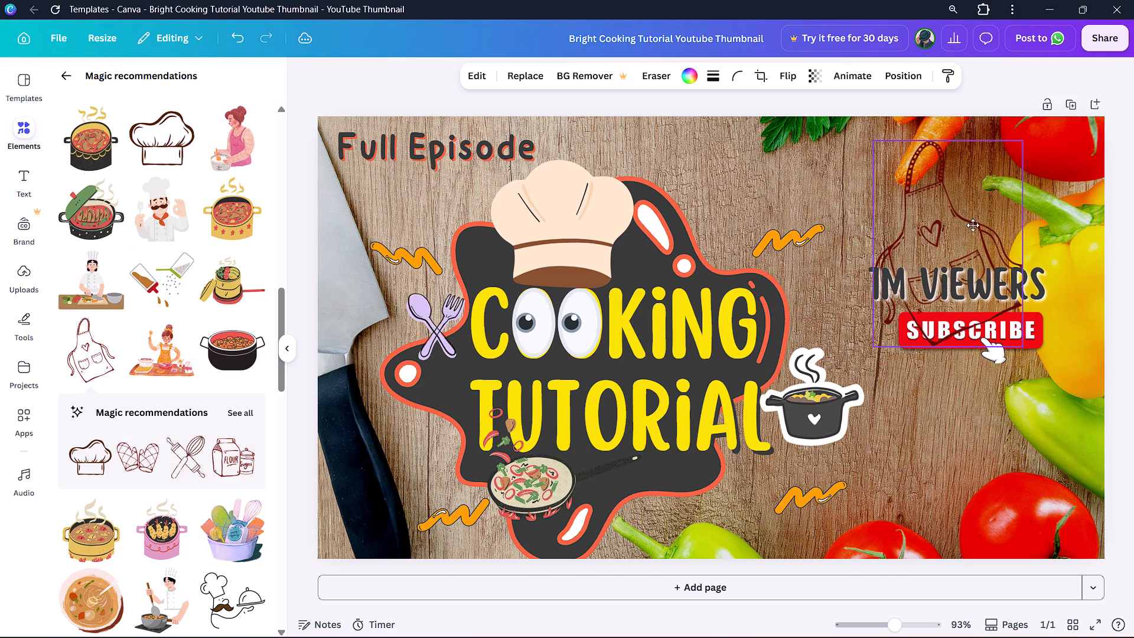
{"action": "left_click_drag", "start_coordinate": [973, 225], "coordinate": [914, 313]}
{"action": "left_click_drag", "start_coordinate": [904, 402], "coordinate": [901, 402]}
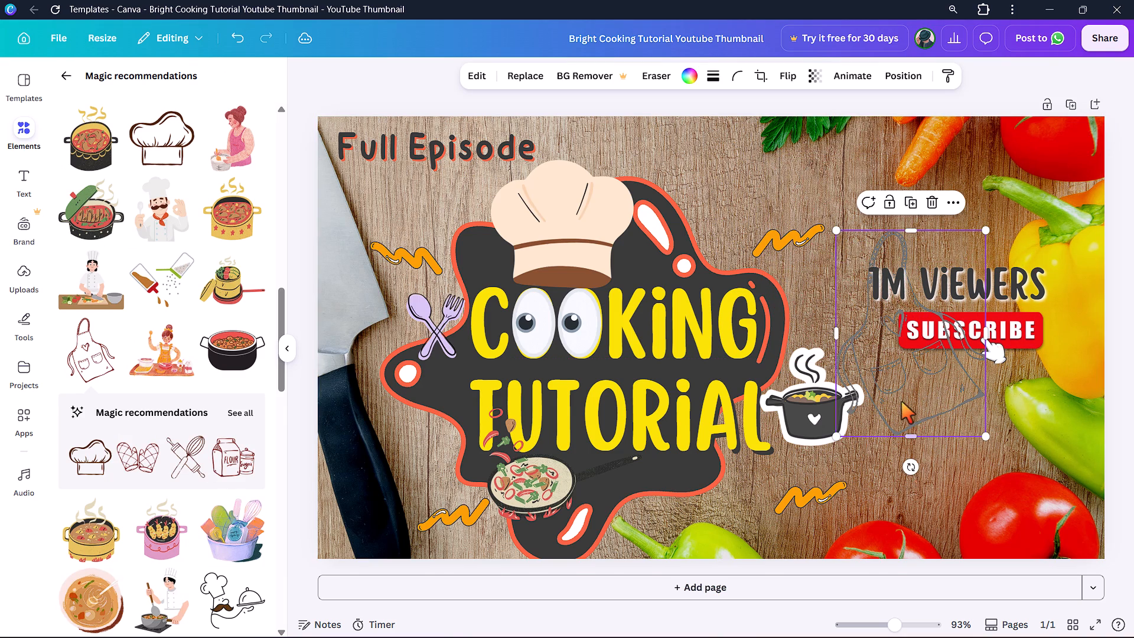
{"action": "left_click_drag", "start_coordinate": [901, 402], "coordinate": [894, 420]}
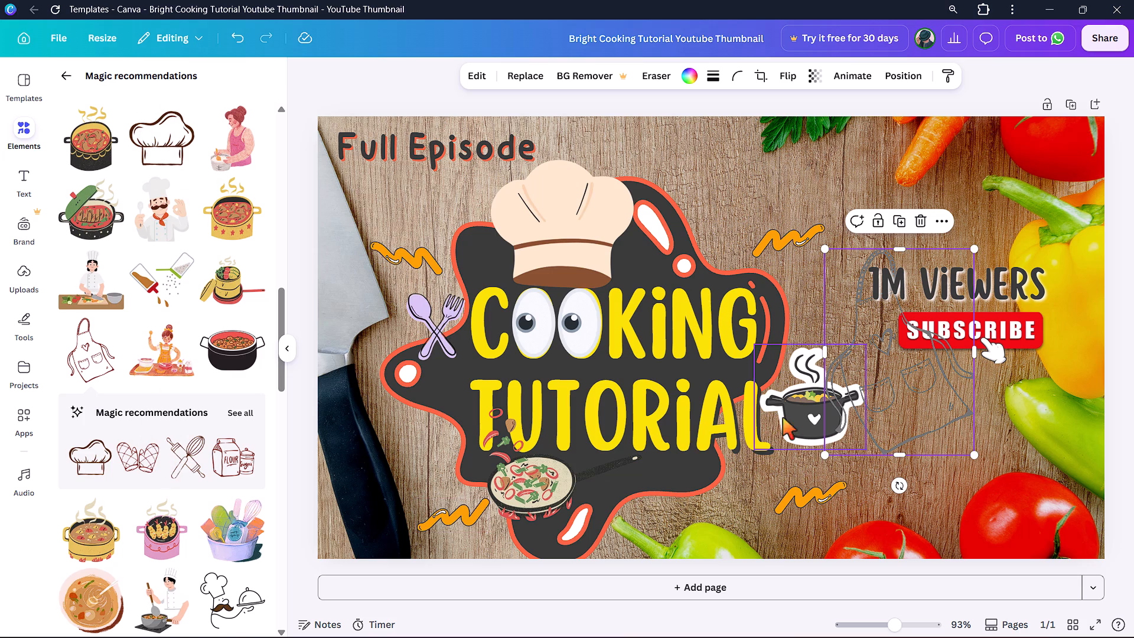
{"action": "left_click", "coordinate": [924, 221]}
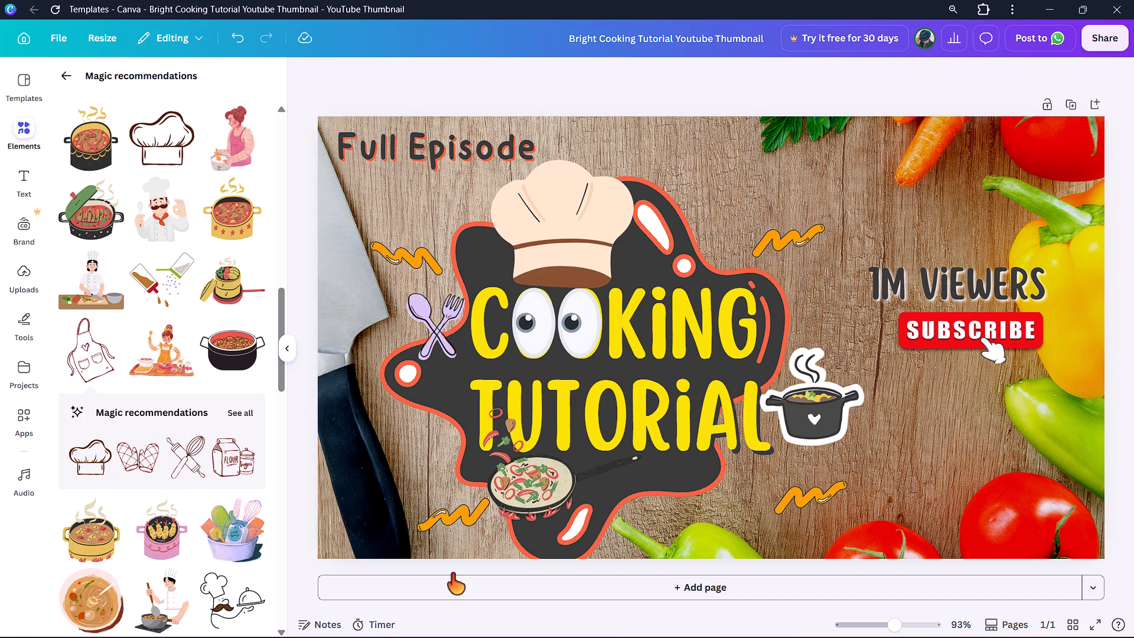
Look through the rest of the recommended cooking graphics for another element to add.
{"action": "scroll", "coordinate": [197, 561], "scroll_direction": "down", "scroll_amount": 2}
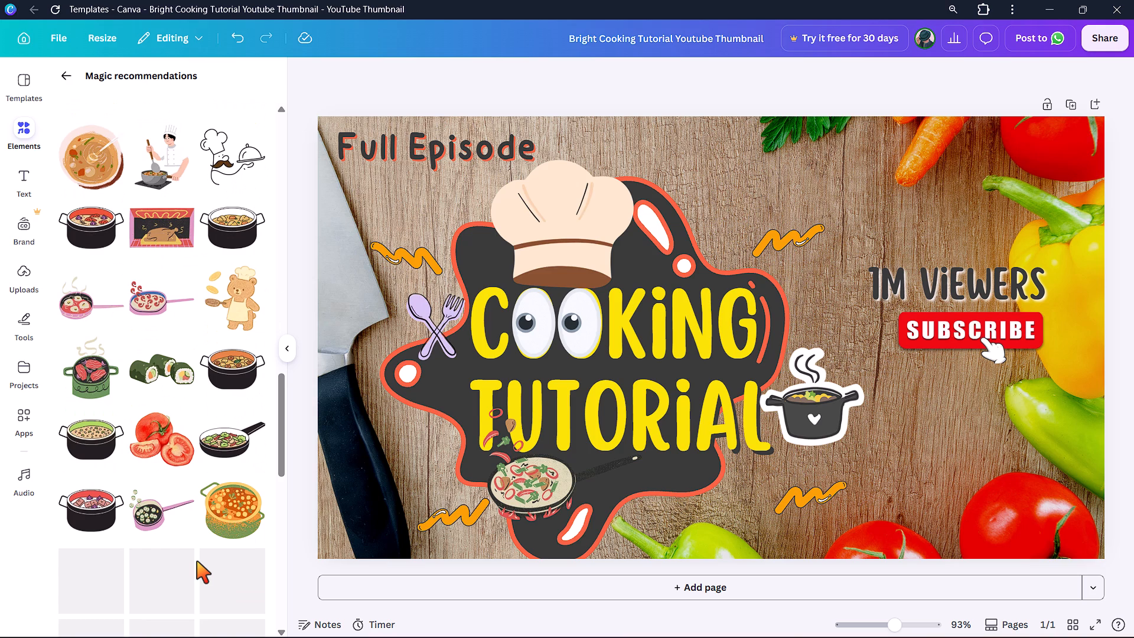
{"action": "scroll", "coordinate": [197, 561], "scroll_direction": "down", "scroll_amount": 1}
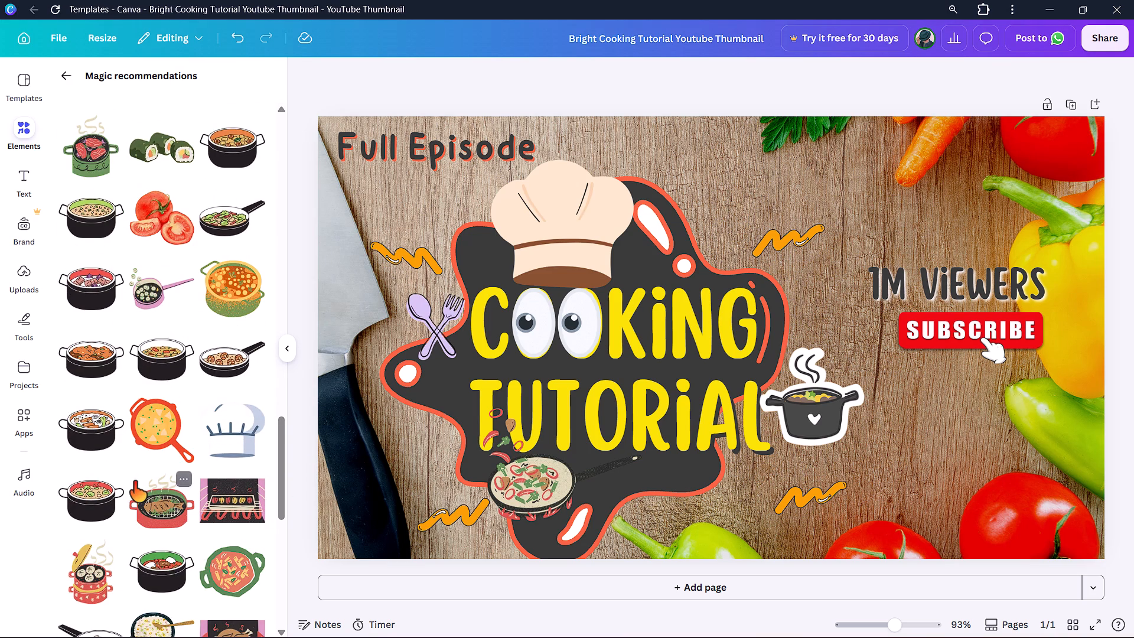
{"action": "scroll", "coordinate": [133, 481], "scroll_direction": "down", "scroll_amount": 2}
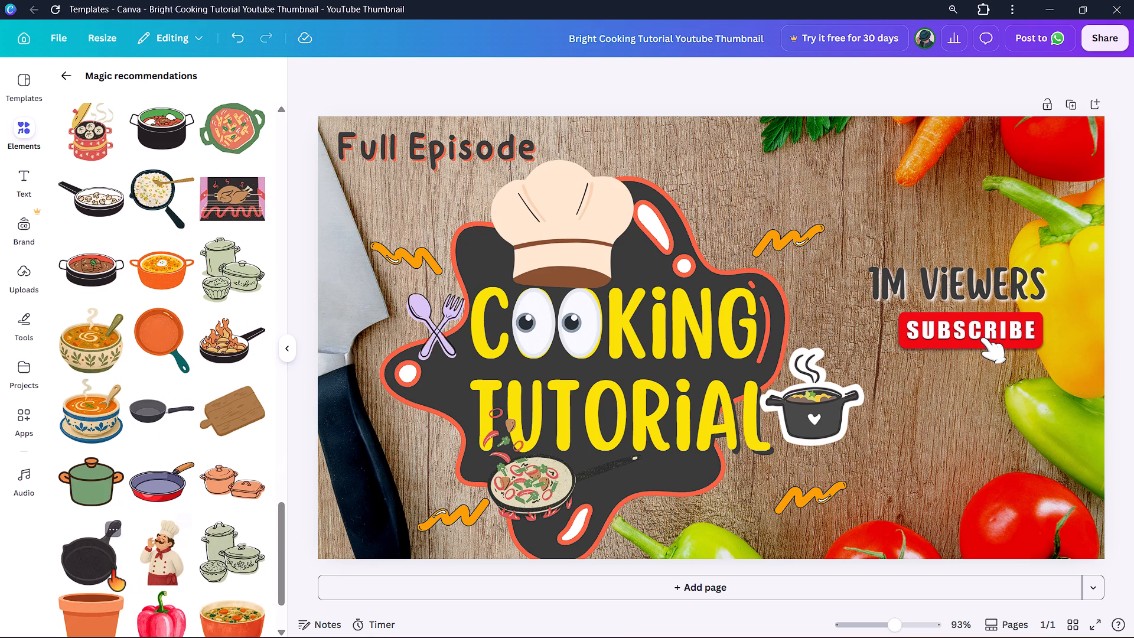
{"action": "scroll", "coordinate": [154, 570], "scroll_direction": "down", "scroll_amount": 4}
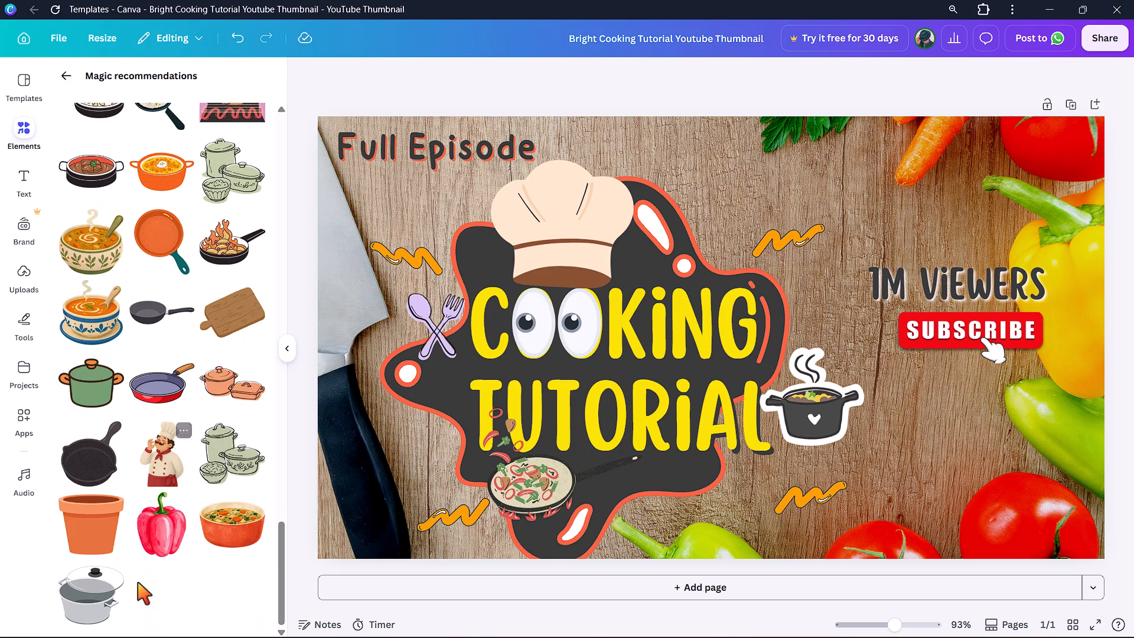
{"action": "scroll", "coordinate": [125, 589], "scroll_direction": "up", "scroll_amount": 3}
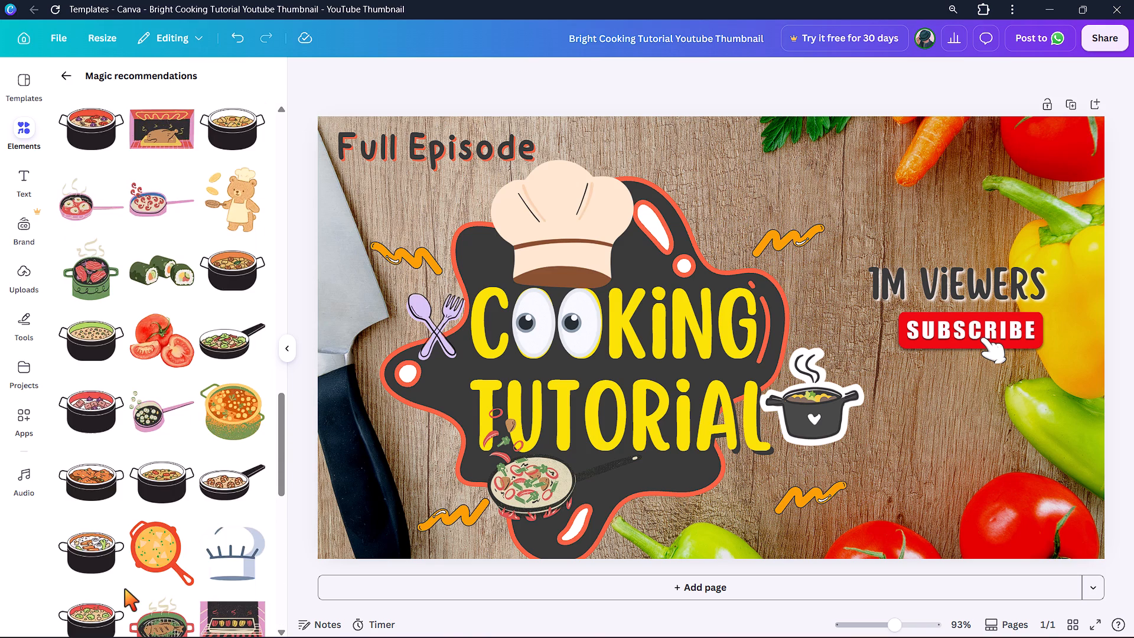
{"action": "scroll", "coordinate": [125, 589], "scroll_direction": "up", "scroll_amount": 1}
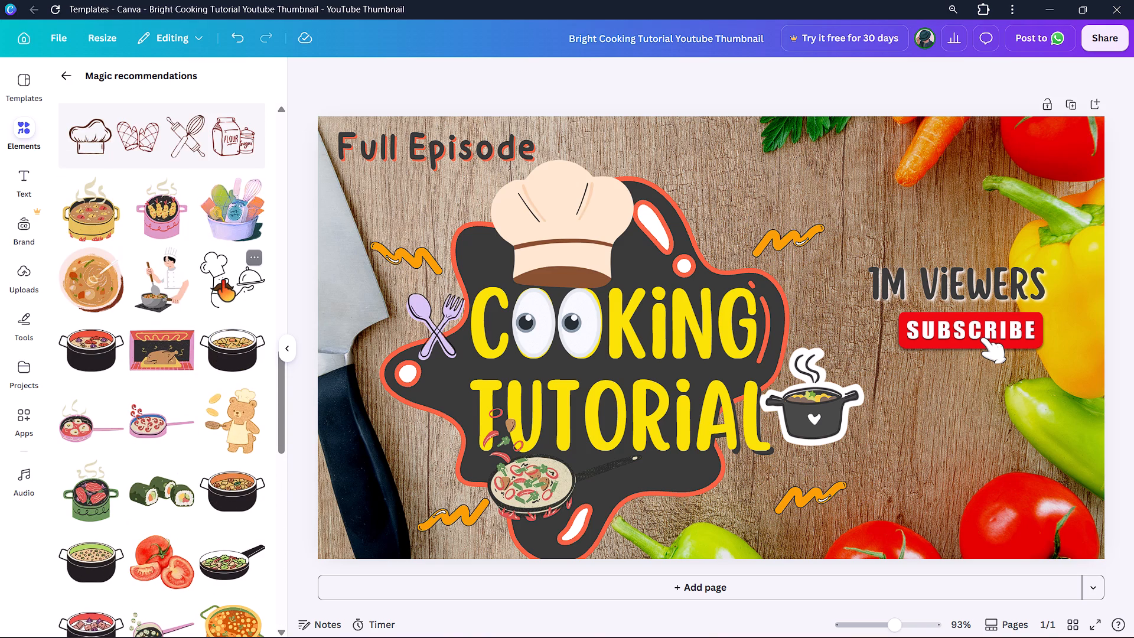
{"action": "scroll", "coordinate": [159, 267], "scroll_direction": "up", "scroll_amount": 2}
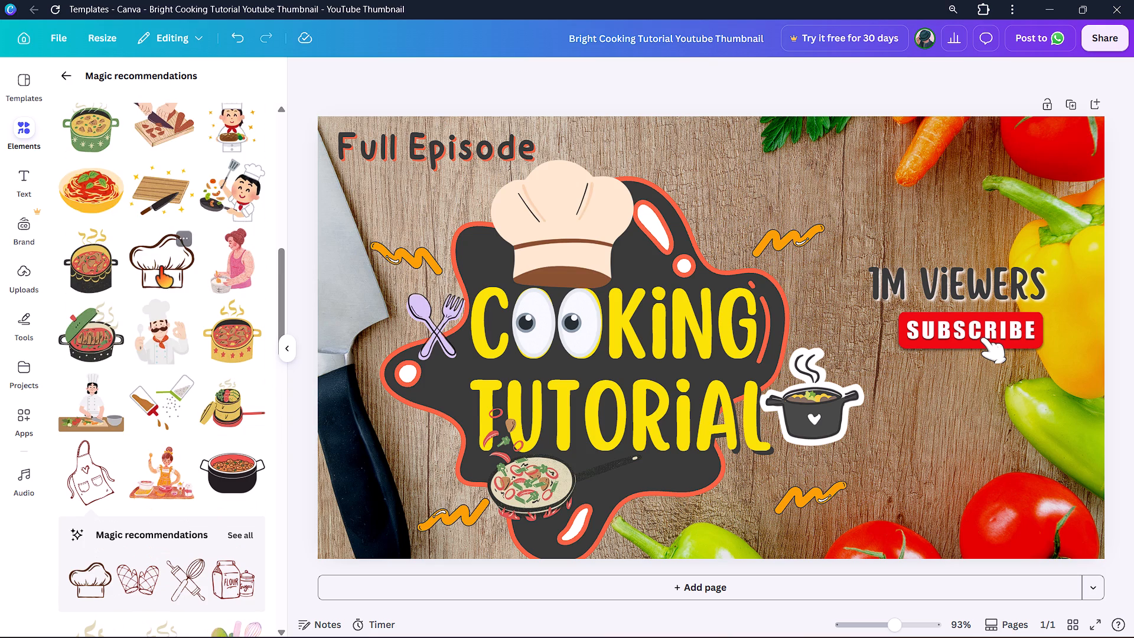
{"action": "scroll", "coordinate": [128, 363], "scroll_direction": "up", "scroll_amount": 3}
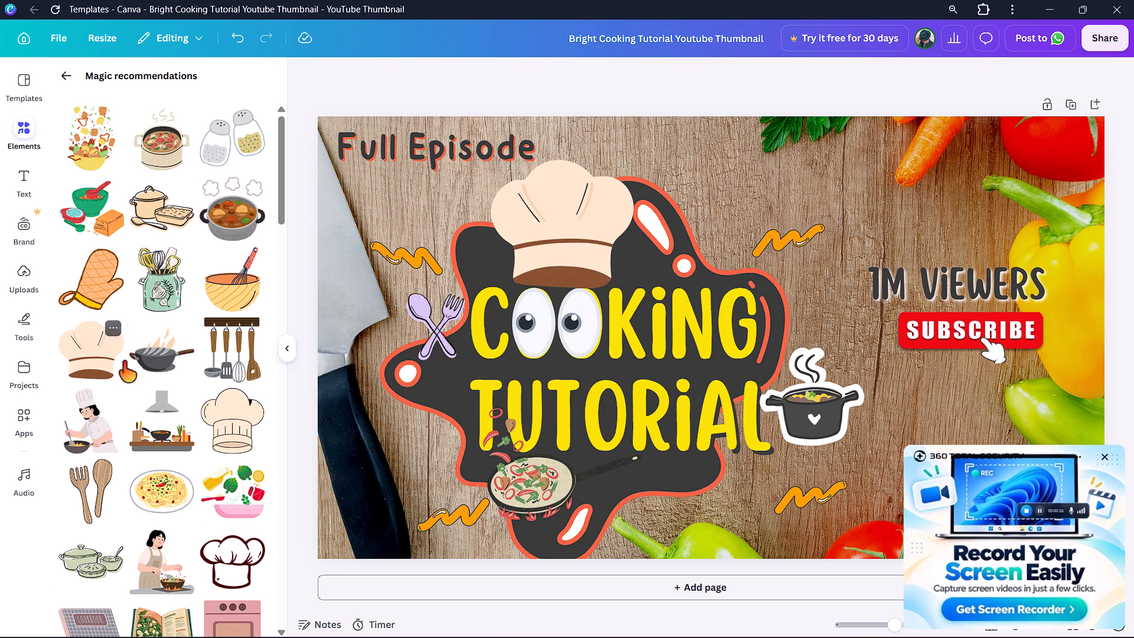
{"action": "scroll", "coordinate": [94, 262], "scroll_direction": "up", "scroll_amount": 2}
Open the full set of food animations and look through them for a suitable element.
{"action": "left_click", "coordinate": [64, 74]}
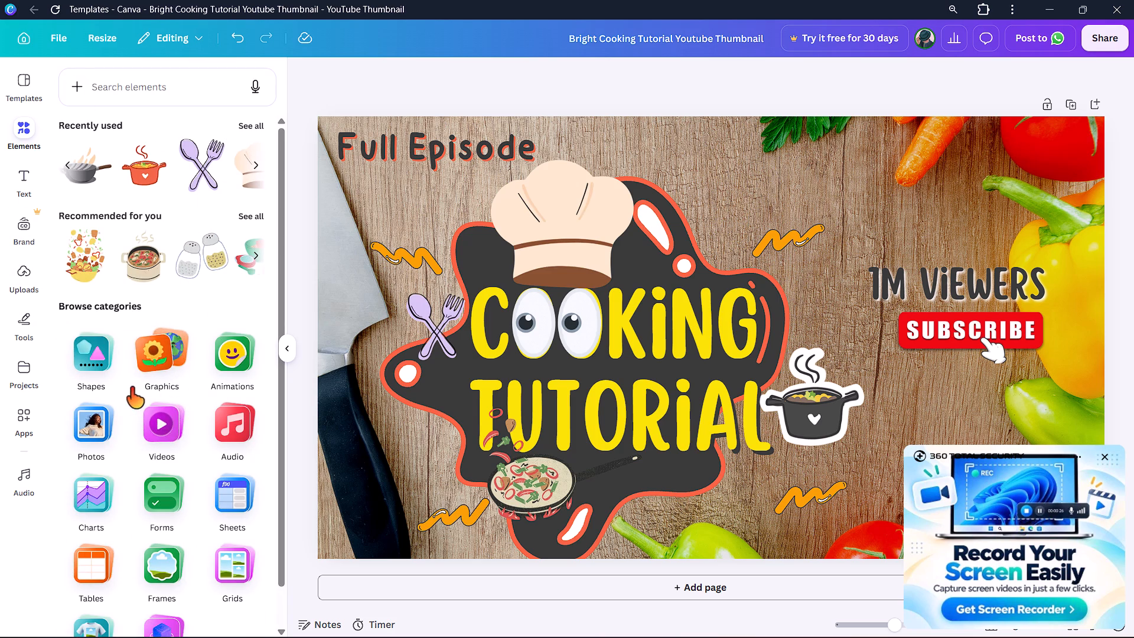
{"action": "left_click", "coordinate": [244, 356]}
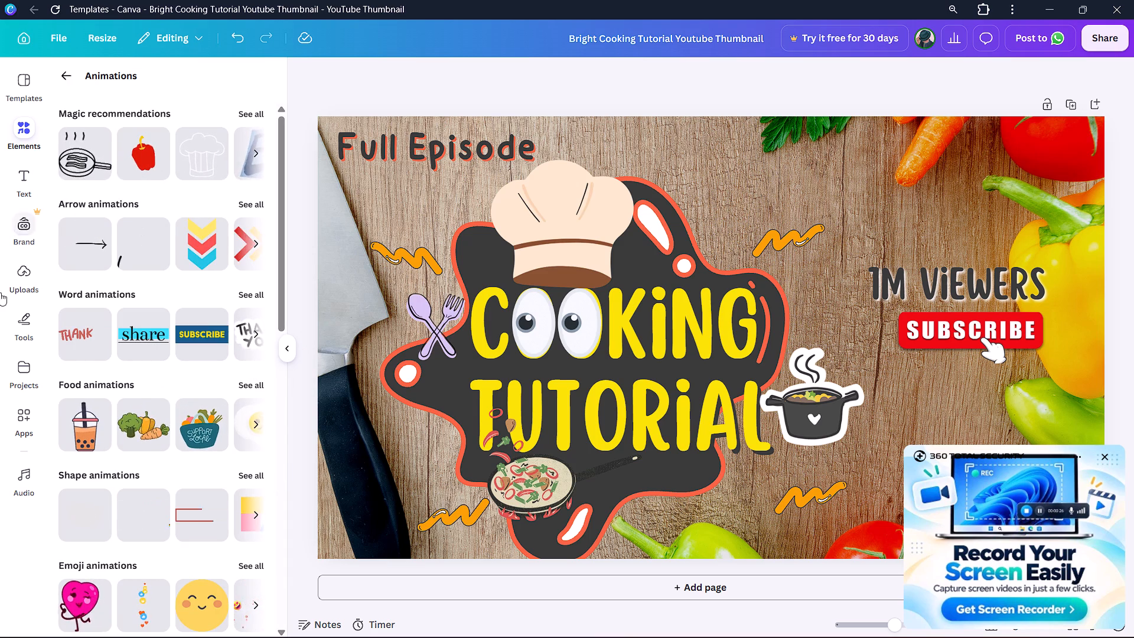
{"action": "left_click", "coordinate": [250, 383]}
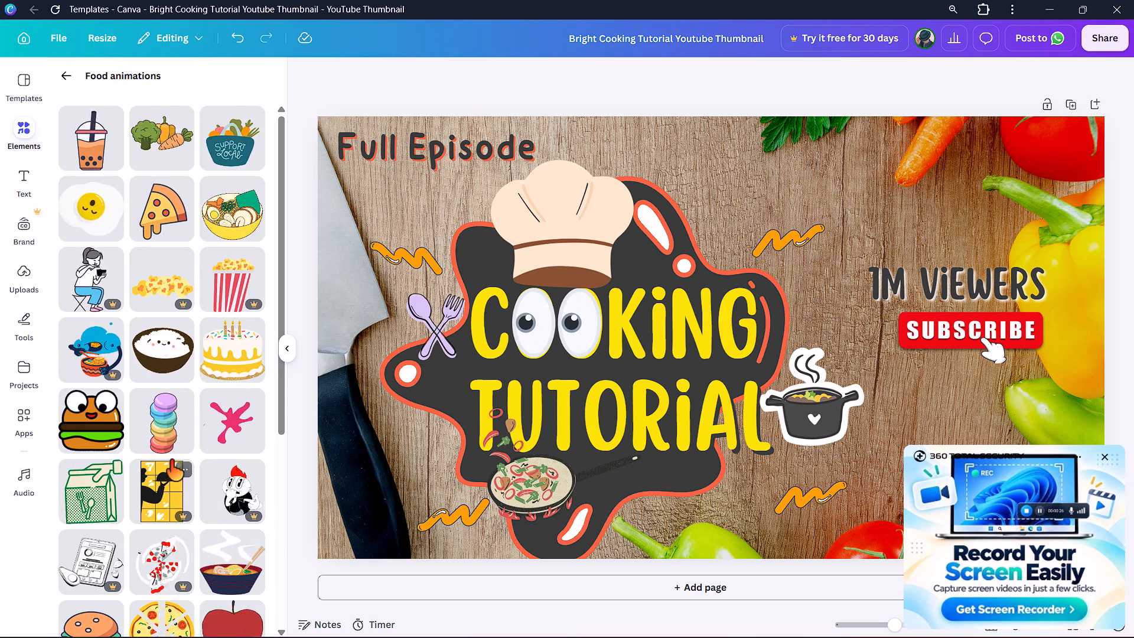
{"action": "scroll", "coordinate": [170, 460], "scroll_direction": "down", "scroll_amount": 2}
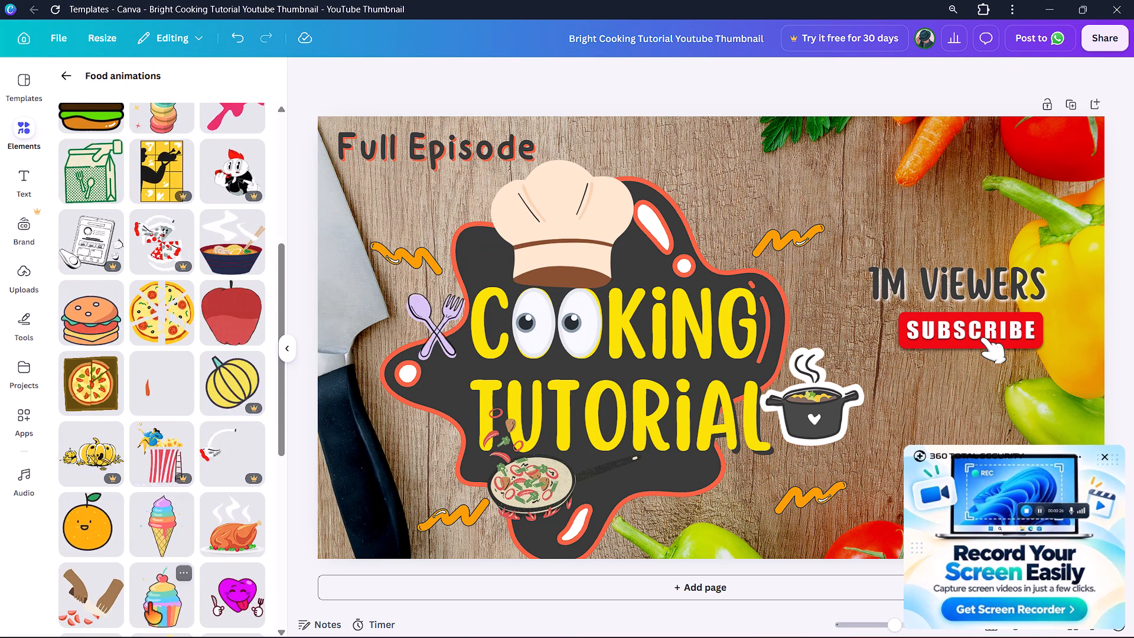
{"action": "scroll", "coordinate": [148, 603], "scroll_direction": "down", "scroll_amount": 3}
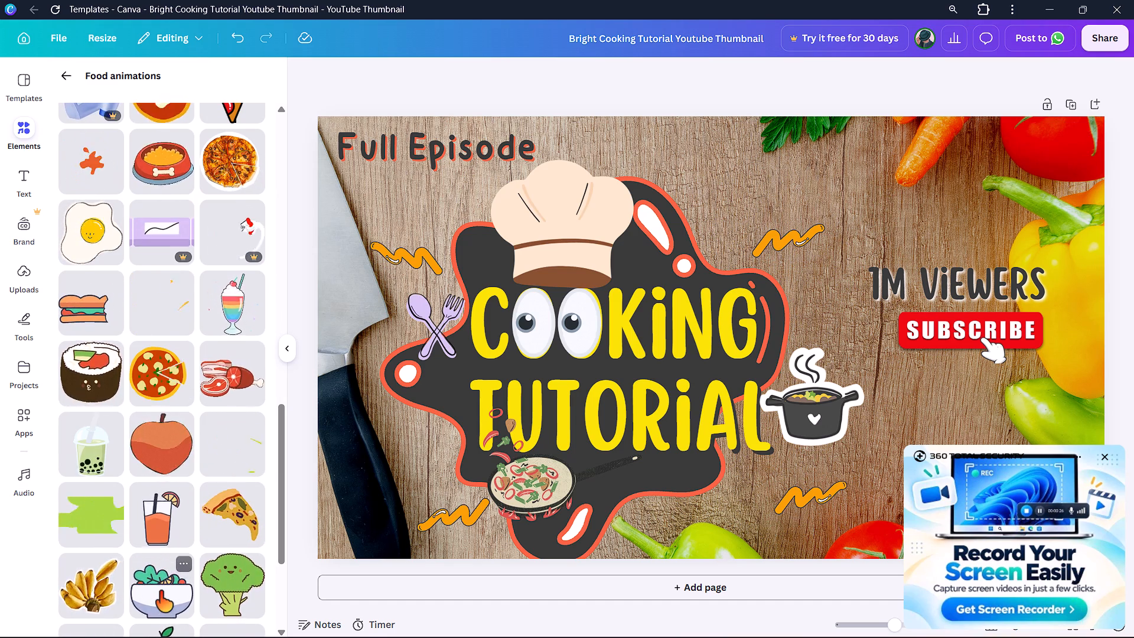
{"action": "scroll", "coordinate": [159, 591], "scroll_direction": "down", "scroll_amount": 2}
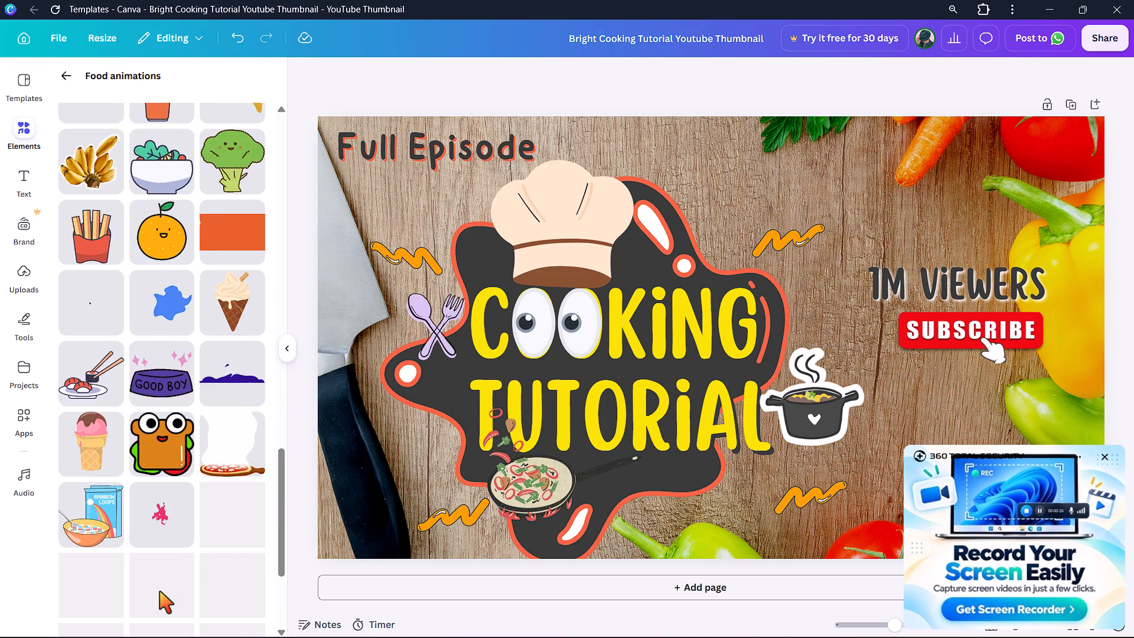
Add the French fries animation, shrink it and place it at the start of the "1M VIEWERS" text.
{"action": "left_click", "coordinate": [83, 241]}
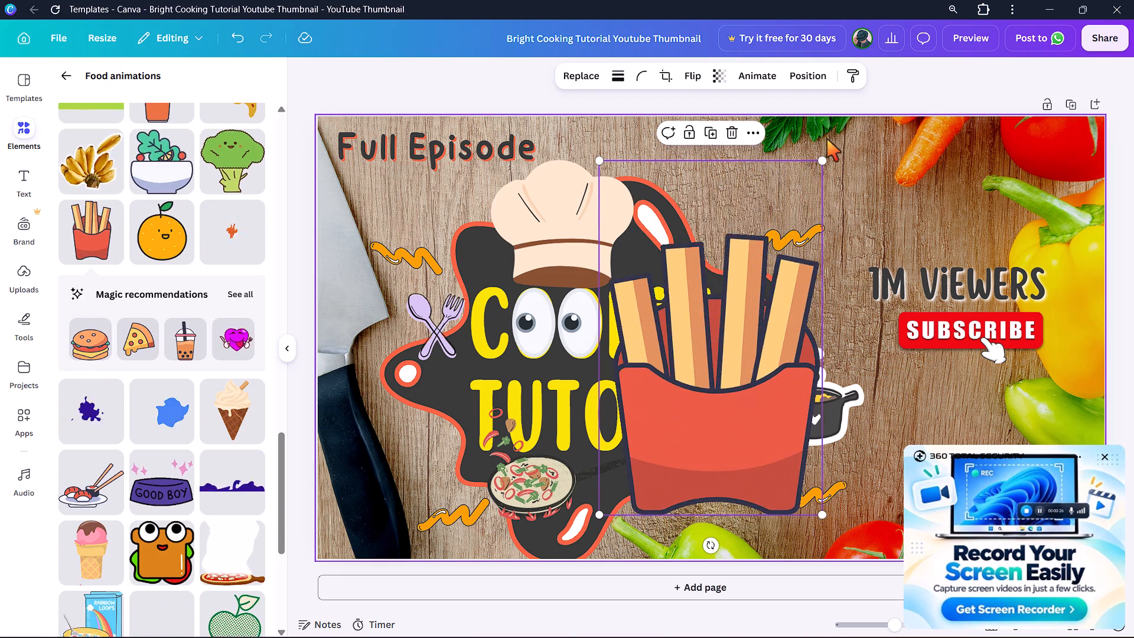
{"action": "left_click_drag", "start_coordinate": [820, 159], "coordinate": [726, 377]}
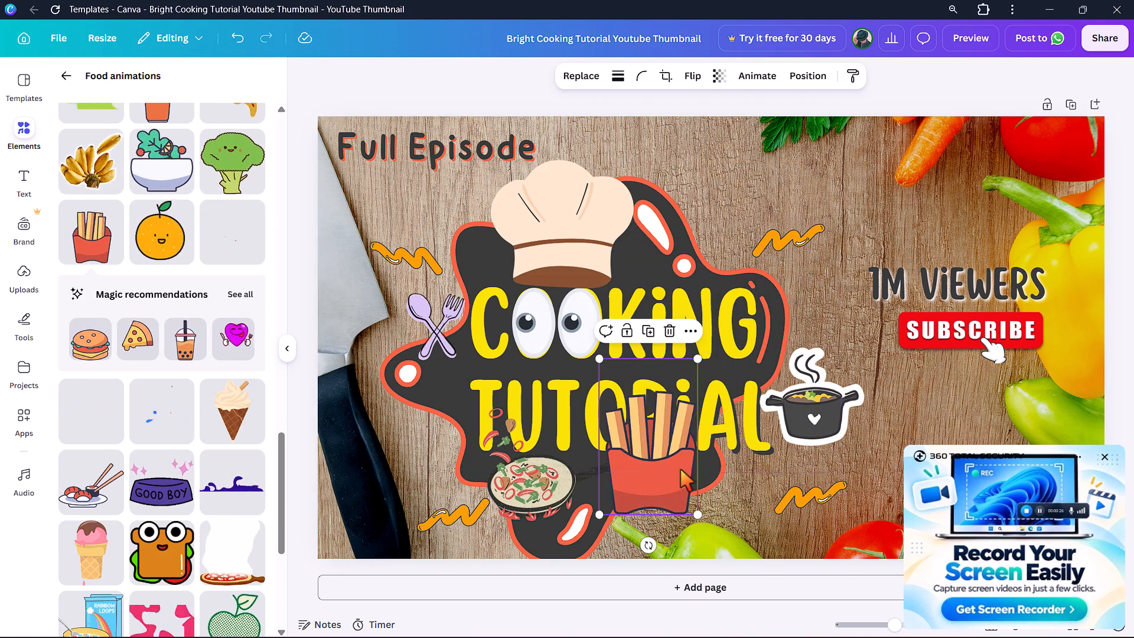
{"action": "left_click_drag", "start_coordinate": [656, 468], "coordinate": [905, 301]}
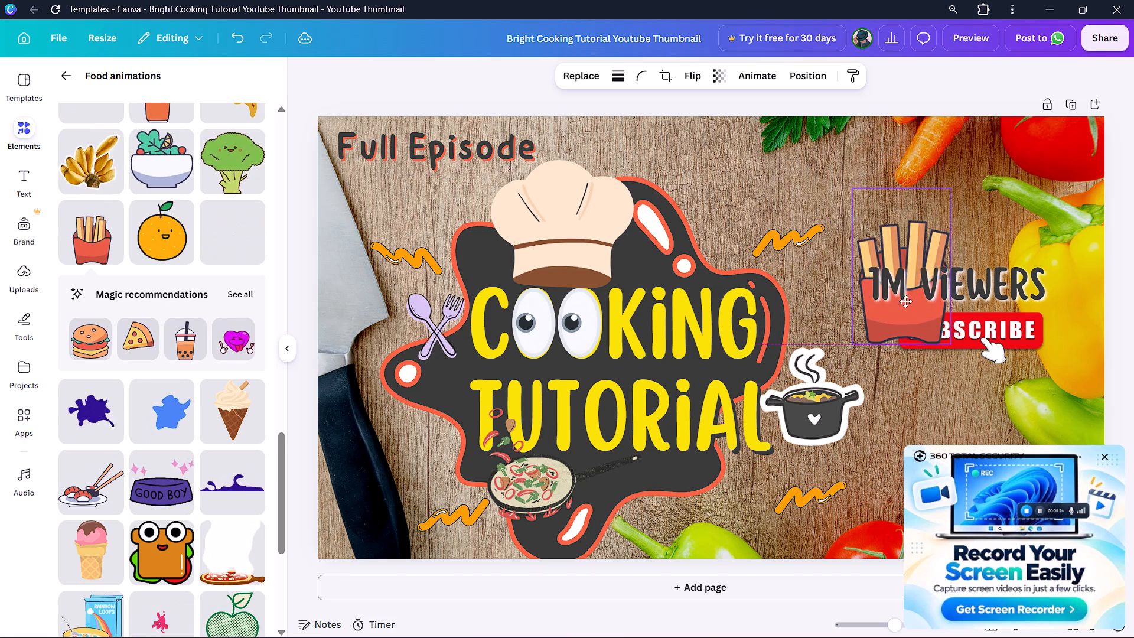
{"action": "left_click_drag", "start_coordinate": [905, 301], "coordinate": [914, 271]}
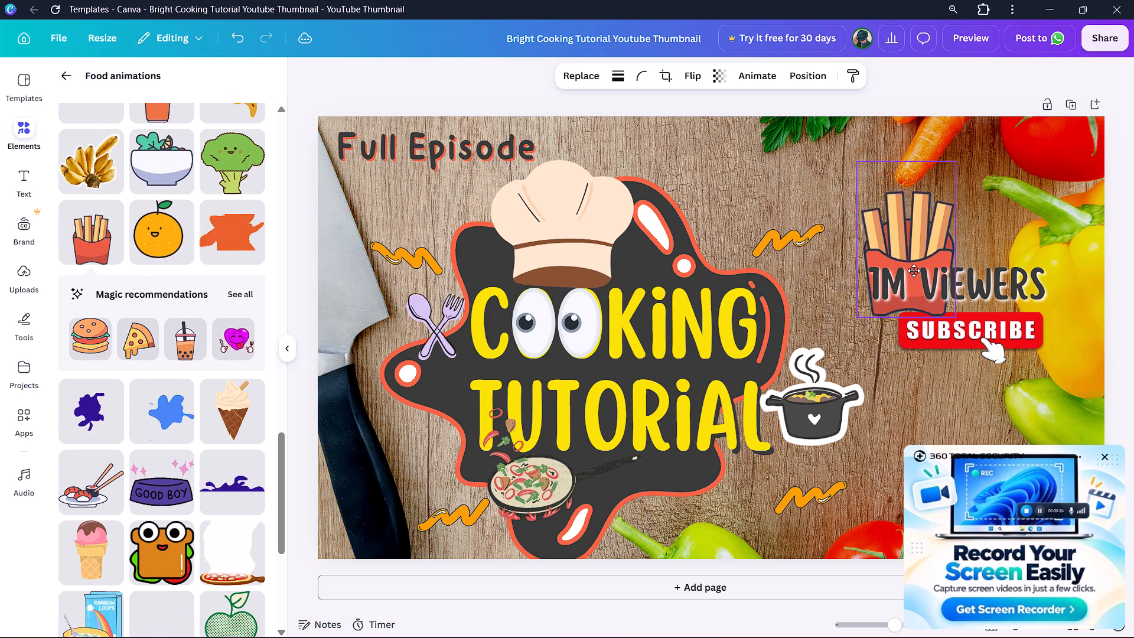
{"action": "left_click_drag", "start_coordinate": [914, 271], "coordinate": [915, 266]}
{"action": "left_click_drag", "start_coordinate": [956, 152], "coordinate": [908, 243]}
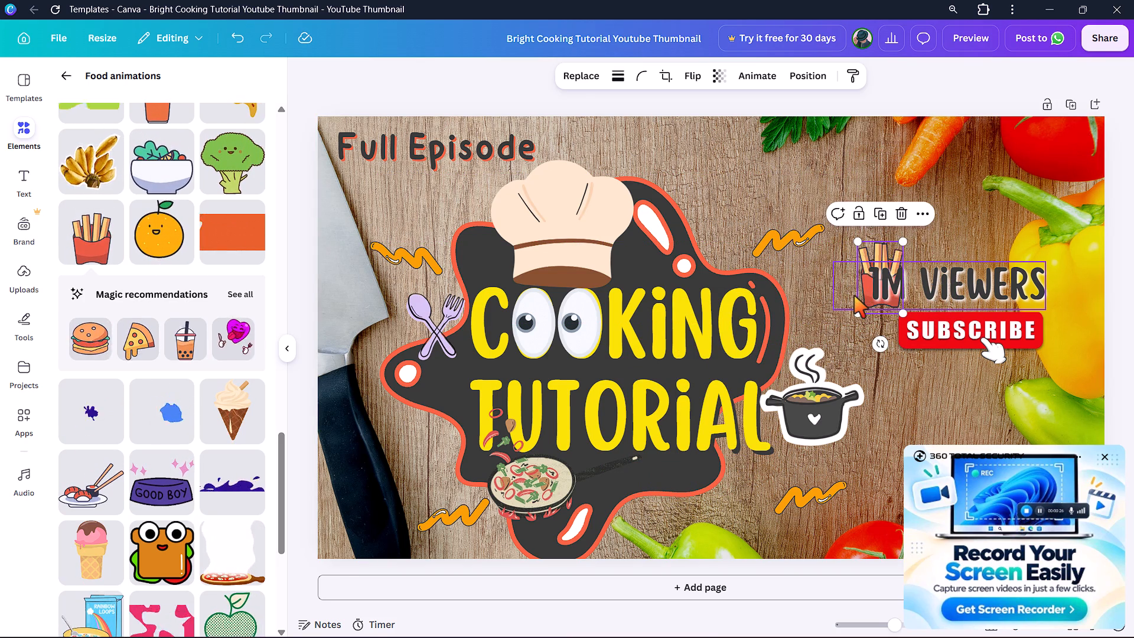
Move the fries clear of the "1M VIEWERS" text and shift that text slightly left, just above the SUBSCRIBE button.
{"action": "left_click_drag", "start_coordinate": [854, 296], "coordinate": [867, 231]}
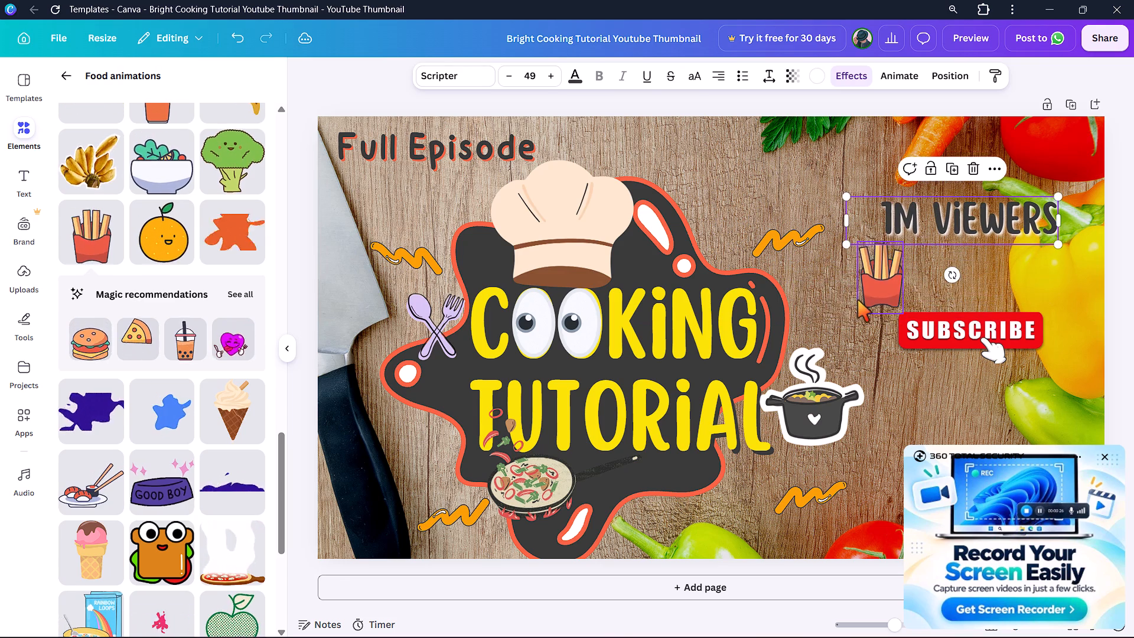
{"action": "left_click_drag", "start_coordinate": [865, 292], "coordinate": [849, 362]}
{"action": "left_click_drag", "start_coordinate": [928, 214], "coordinate": [891, 276]}
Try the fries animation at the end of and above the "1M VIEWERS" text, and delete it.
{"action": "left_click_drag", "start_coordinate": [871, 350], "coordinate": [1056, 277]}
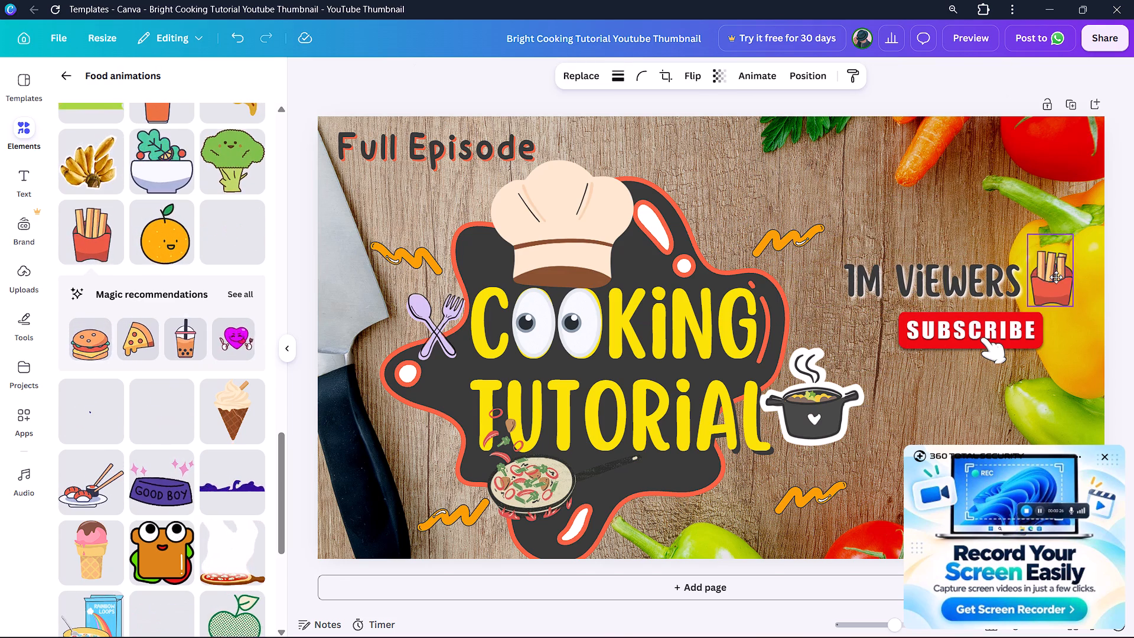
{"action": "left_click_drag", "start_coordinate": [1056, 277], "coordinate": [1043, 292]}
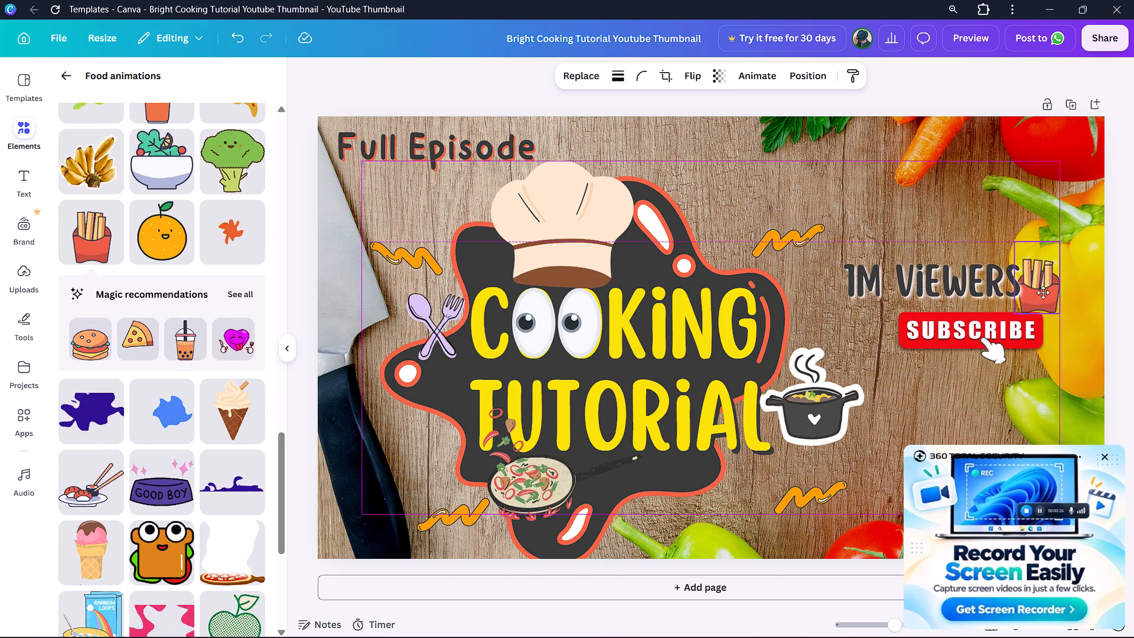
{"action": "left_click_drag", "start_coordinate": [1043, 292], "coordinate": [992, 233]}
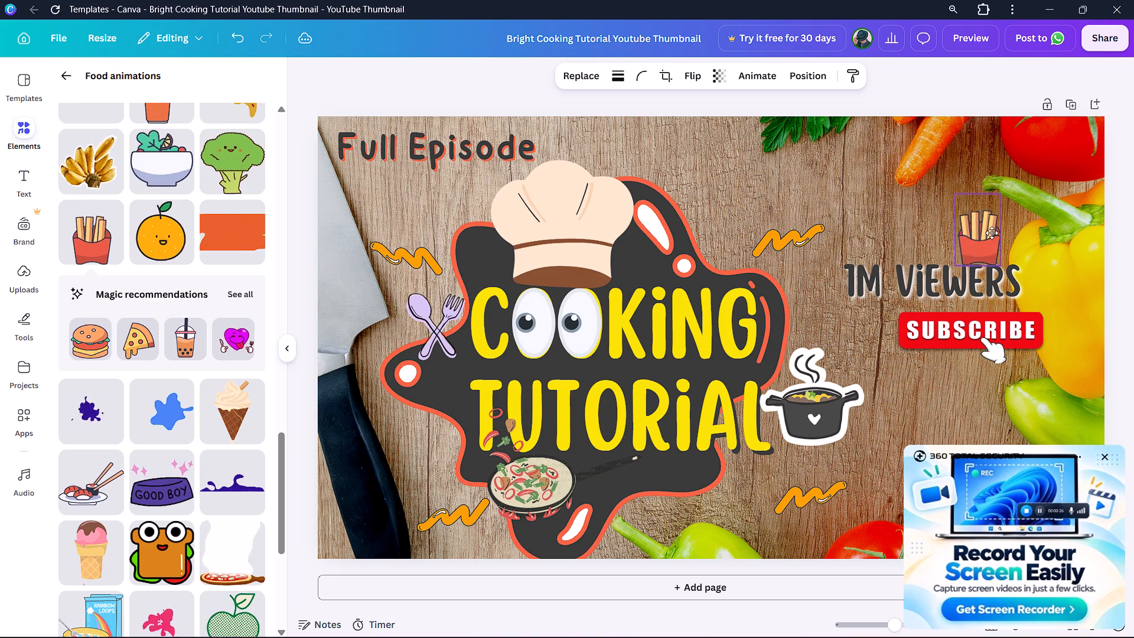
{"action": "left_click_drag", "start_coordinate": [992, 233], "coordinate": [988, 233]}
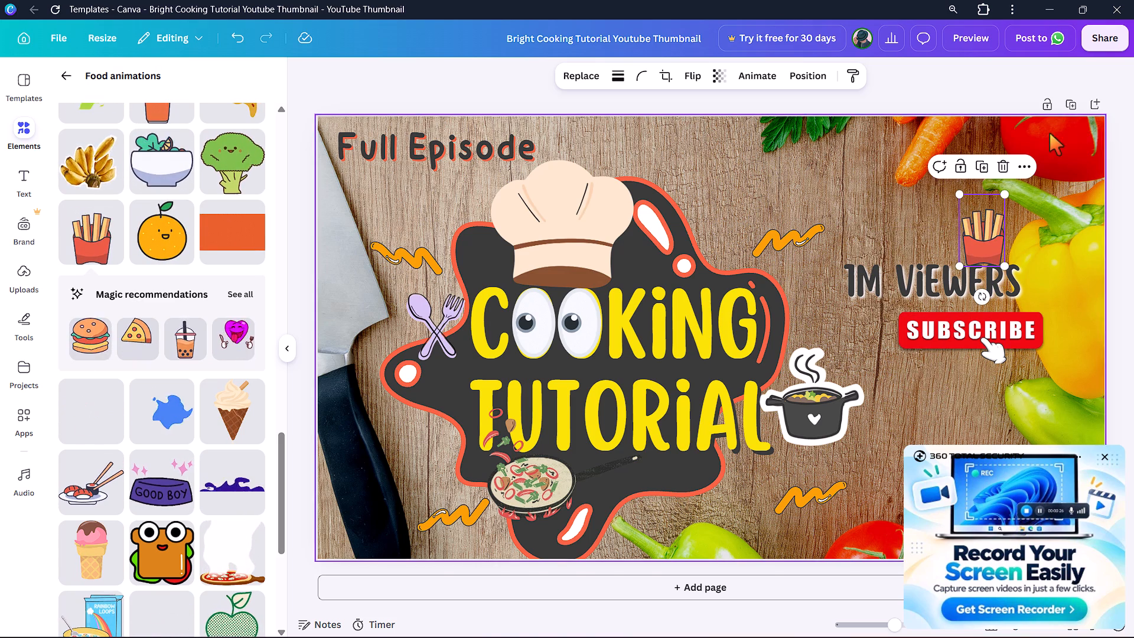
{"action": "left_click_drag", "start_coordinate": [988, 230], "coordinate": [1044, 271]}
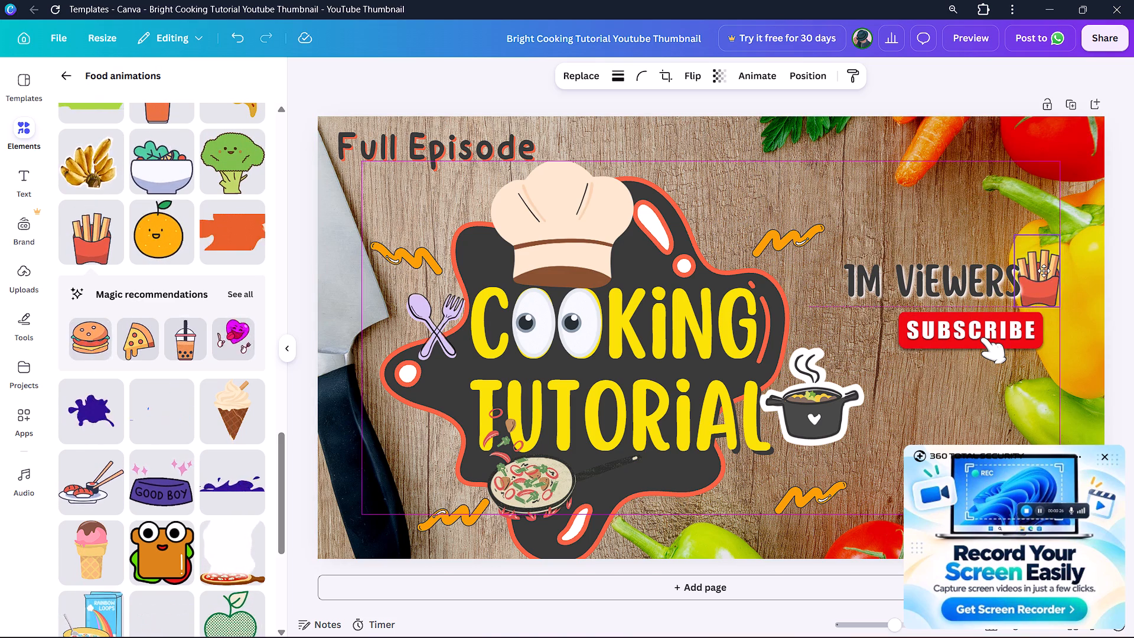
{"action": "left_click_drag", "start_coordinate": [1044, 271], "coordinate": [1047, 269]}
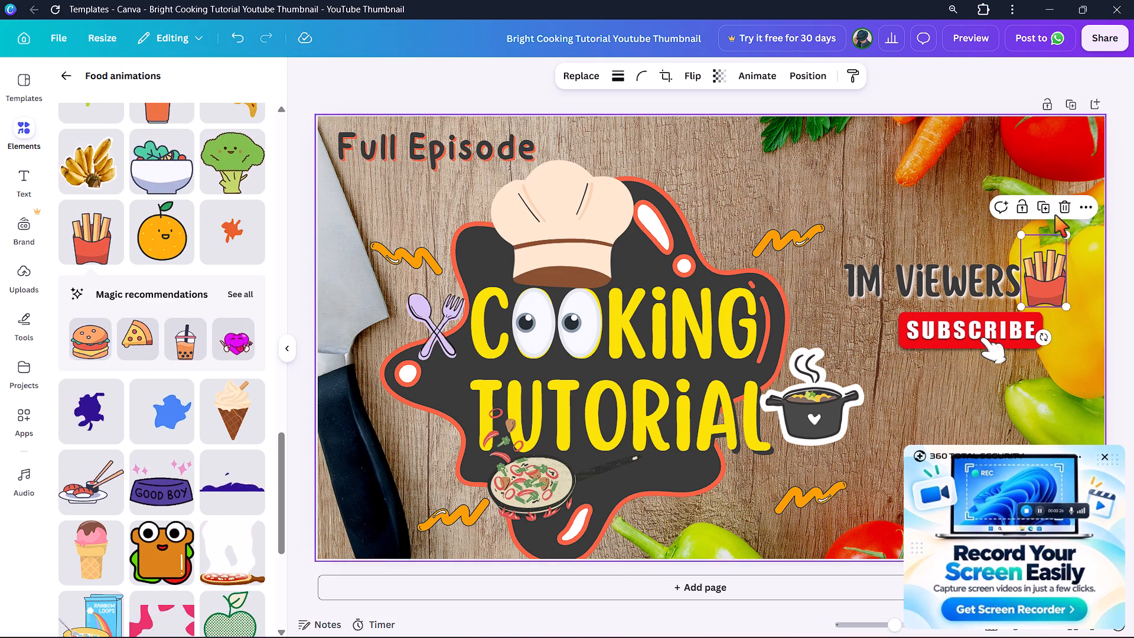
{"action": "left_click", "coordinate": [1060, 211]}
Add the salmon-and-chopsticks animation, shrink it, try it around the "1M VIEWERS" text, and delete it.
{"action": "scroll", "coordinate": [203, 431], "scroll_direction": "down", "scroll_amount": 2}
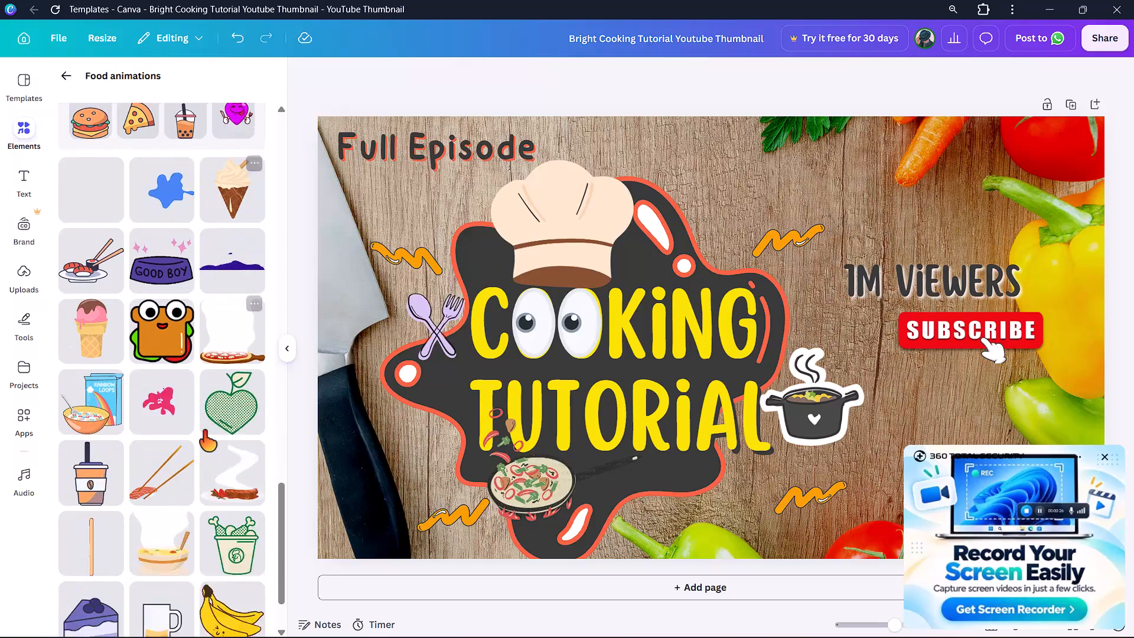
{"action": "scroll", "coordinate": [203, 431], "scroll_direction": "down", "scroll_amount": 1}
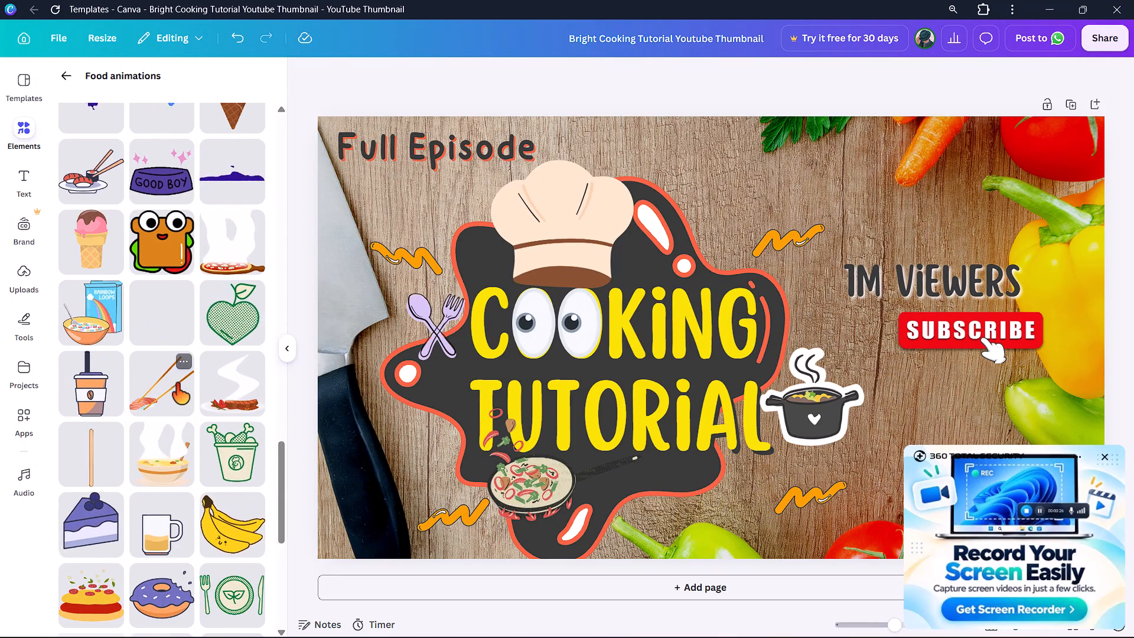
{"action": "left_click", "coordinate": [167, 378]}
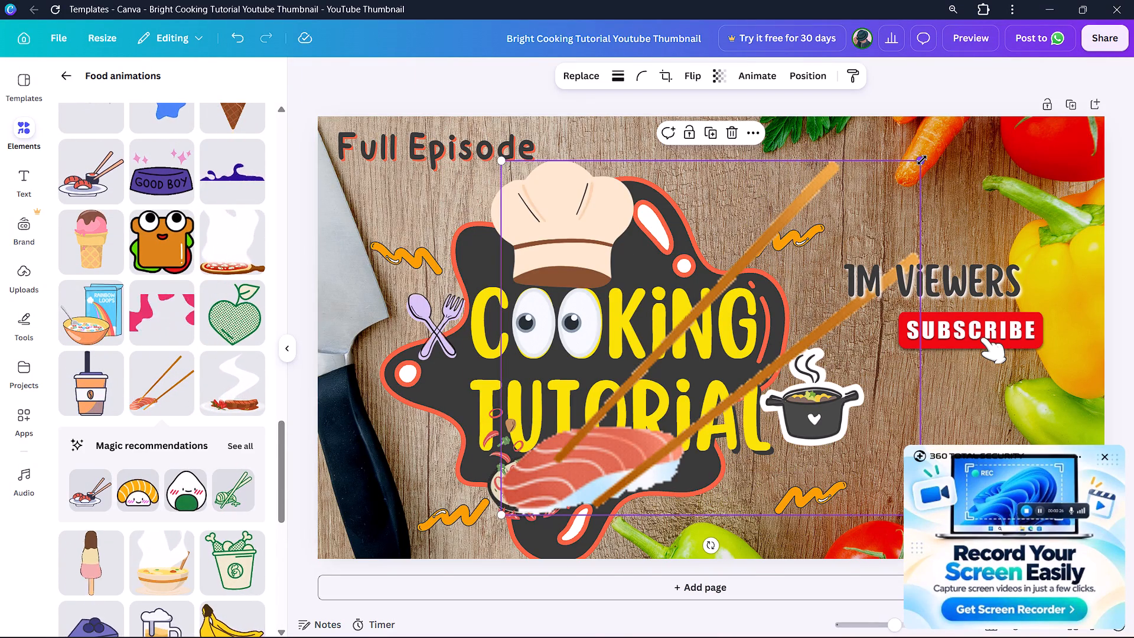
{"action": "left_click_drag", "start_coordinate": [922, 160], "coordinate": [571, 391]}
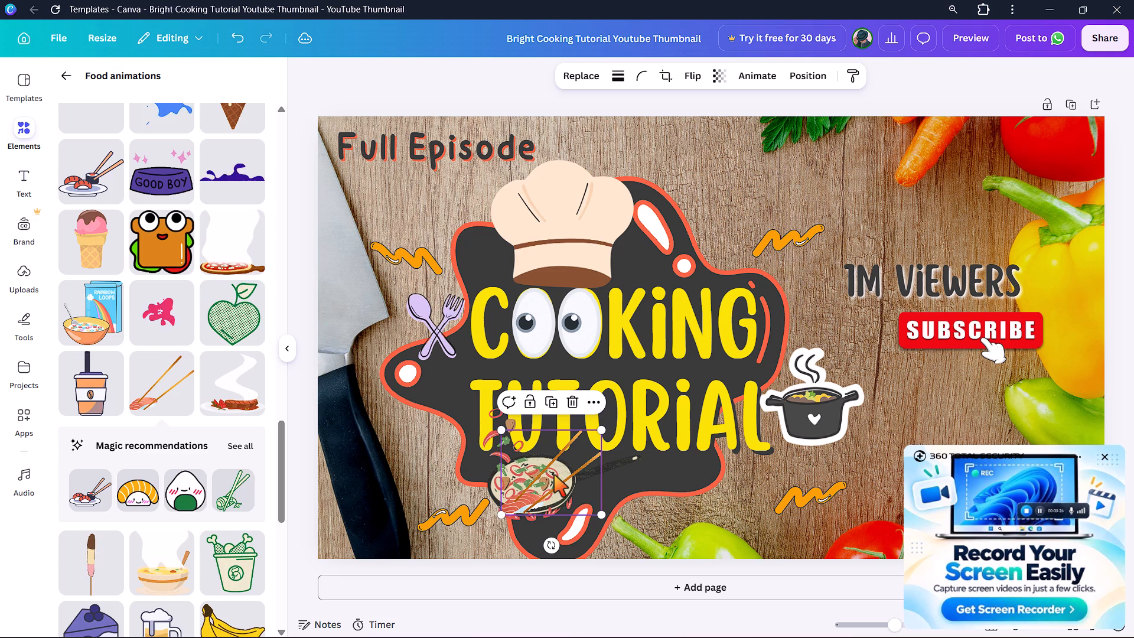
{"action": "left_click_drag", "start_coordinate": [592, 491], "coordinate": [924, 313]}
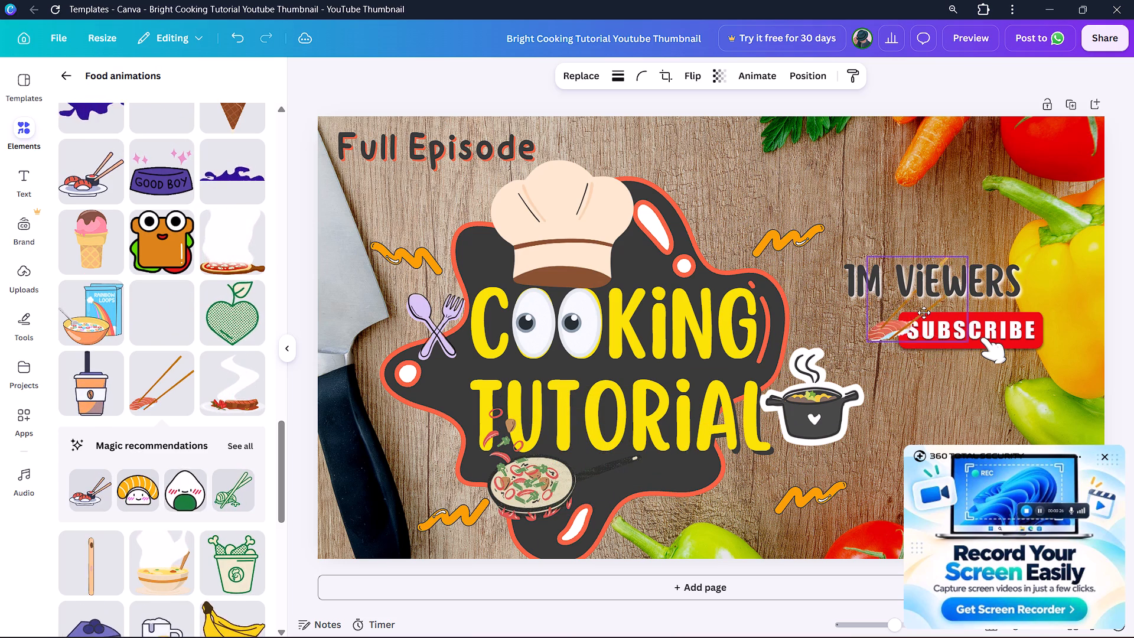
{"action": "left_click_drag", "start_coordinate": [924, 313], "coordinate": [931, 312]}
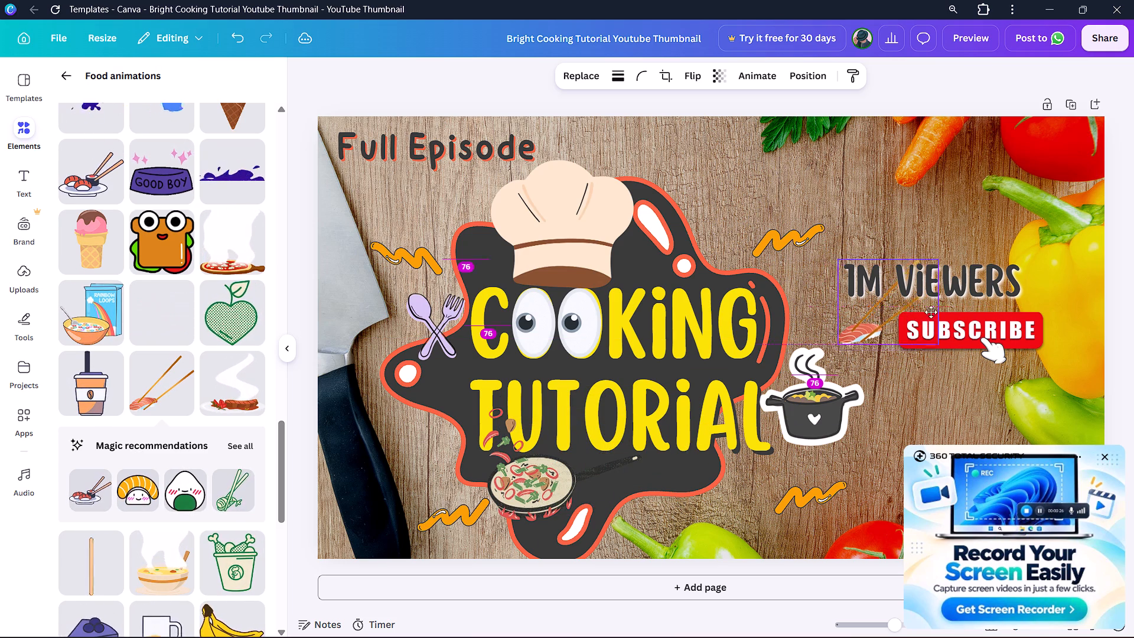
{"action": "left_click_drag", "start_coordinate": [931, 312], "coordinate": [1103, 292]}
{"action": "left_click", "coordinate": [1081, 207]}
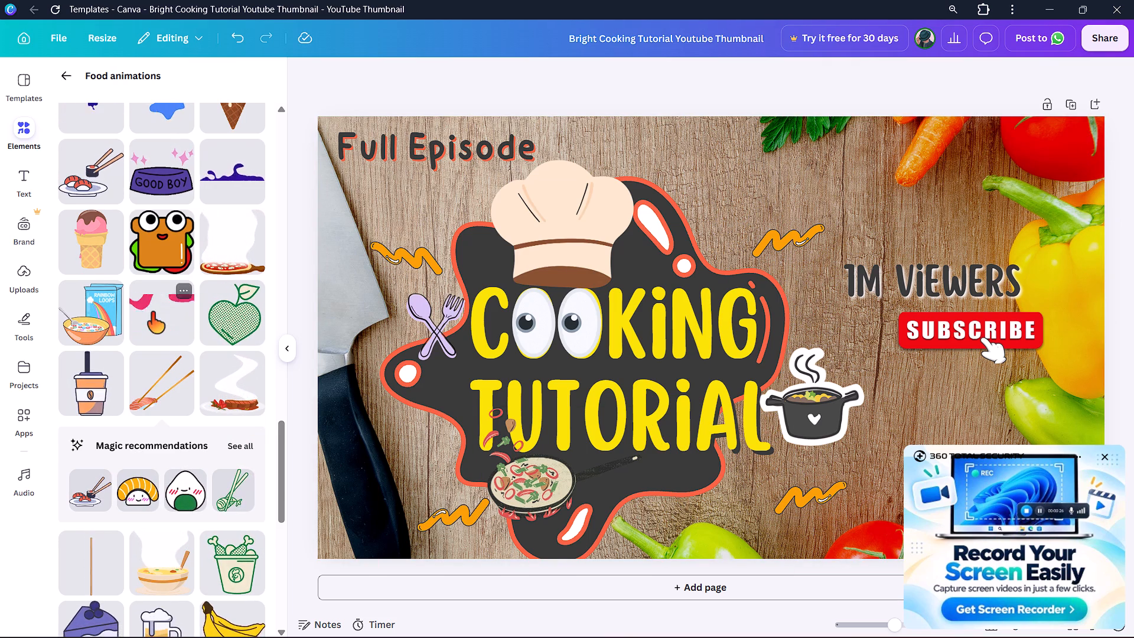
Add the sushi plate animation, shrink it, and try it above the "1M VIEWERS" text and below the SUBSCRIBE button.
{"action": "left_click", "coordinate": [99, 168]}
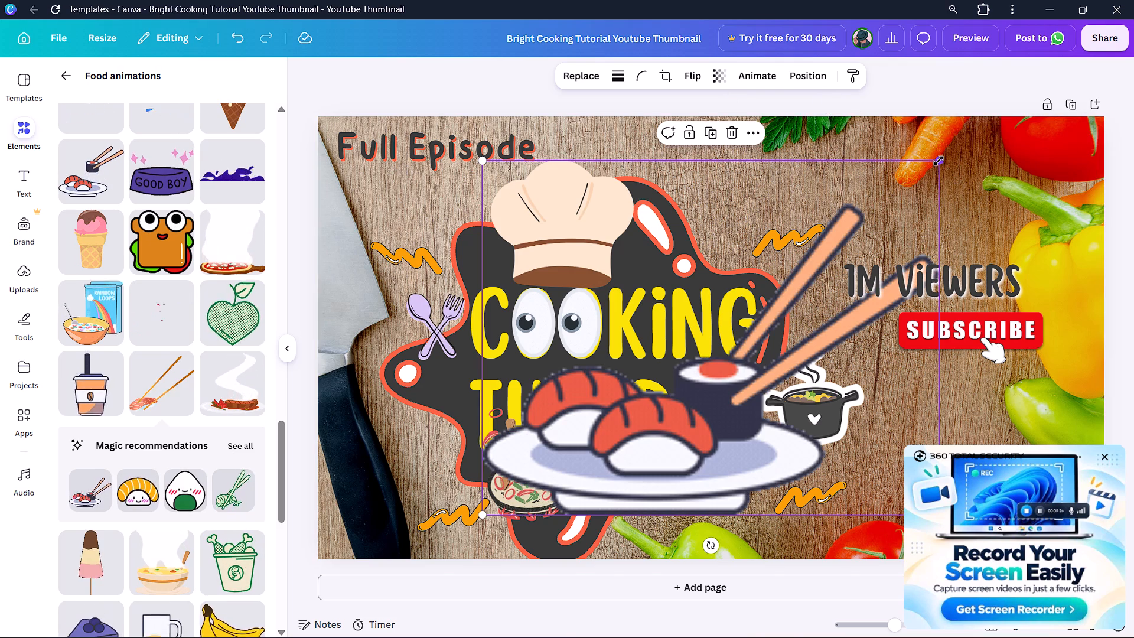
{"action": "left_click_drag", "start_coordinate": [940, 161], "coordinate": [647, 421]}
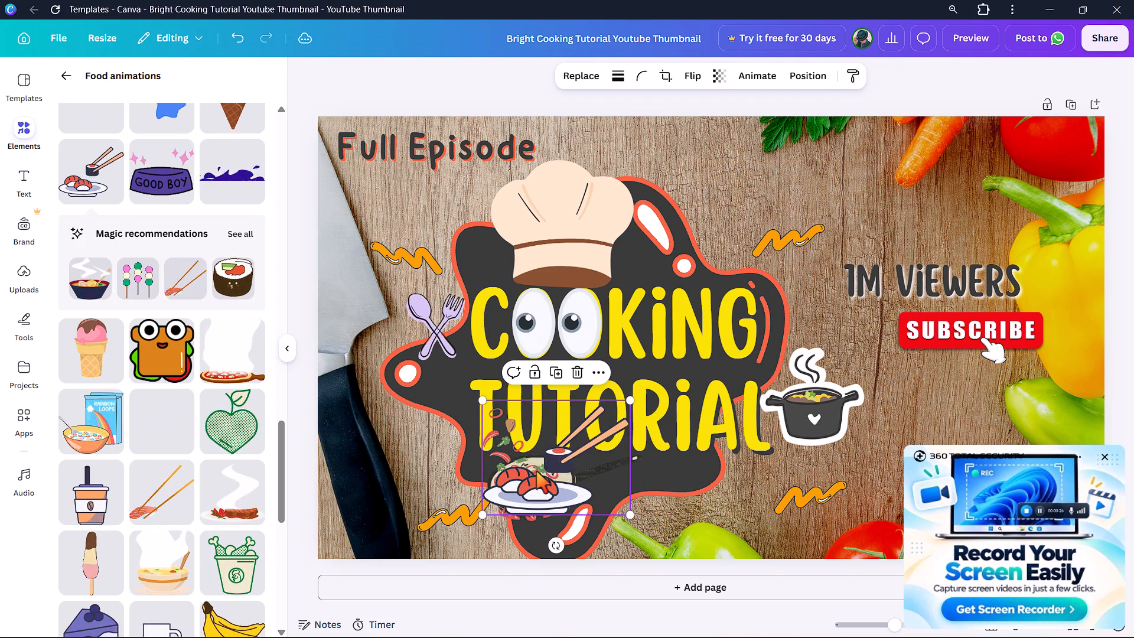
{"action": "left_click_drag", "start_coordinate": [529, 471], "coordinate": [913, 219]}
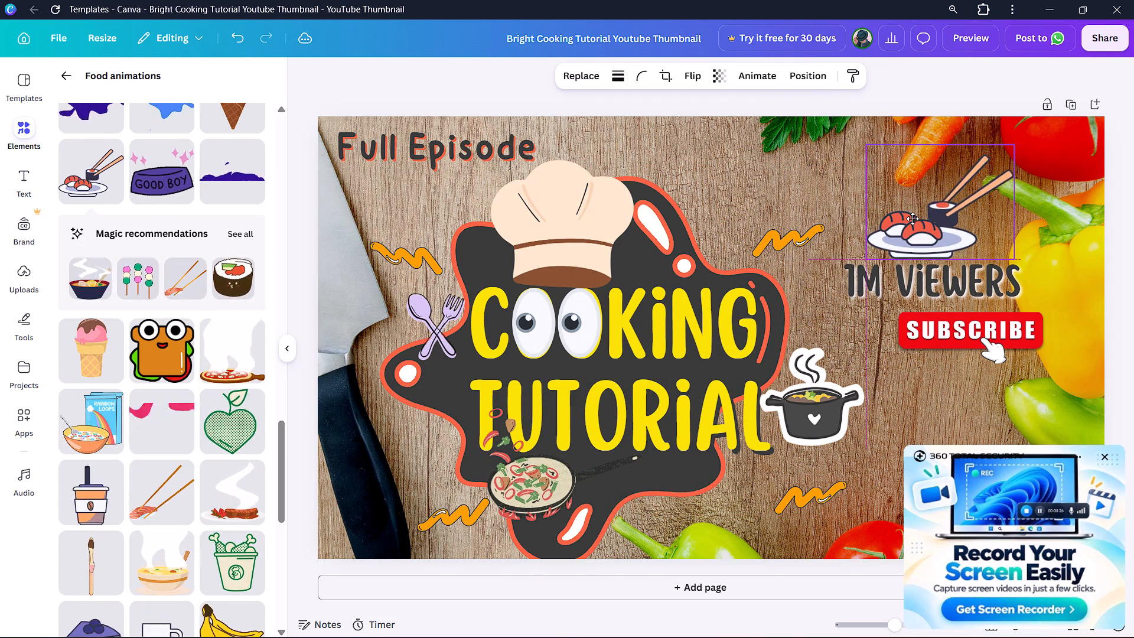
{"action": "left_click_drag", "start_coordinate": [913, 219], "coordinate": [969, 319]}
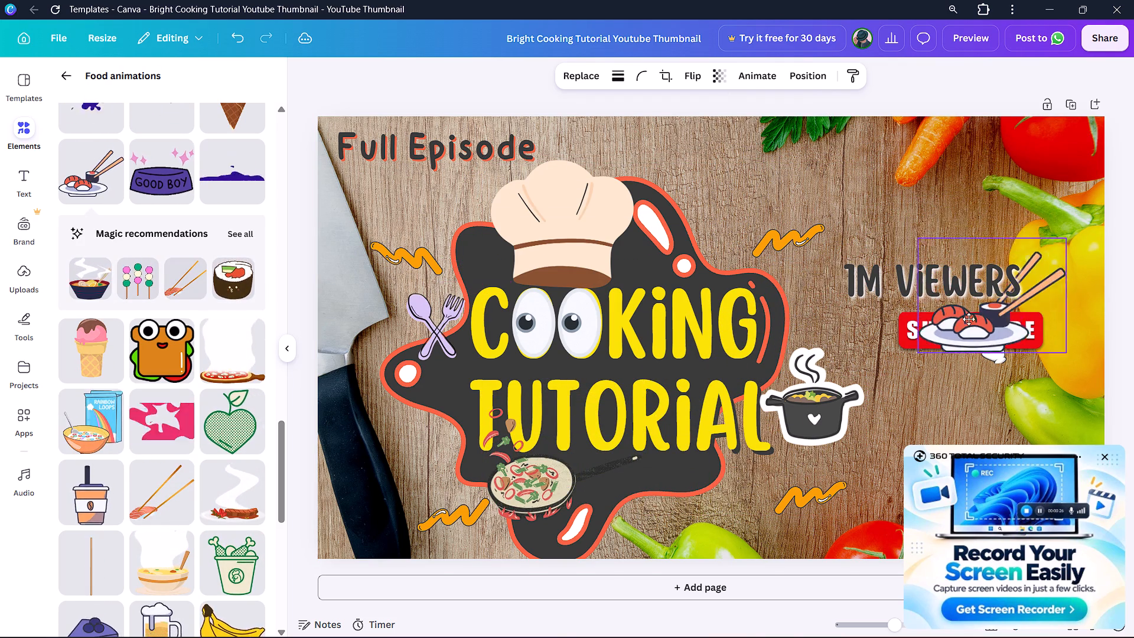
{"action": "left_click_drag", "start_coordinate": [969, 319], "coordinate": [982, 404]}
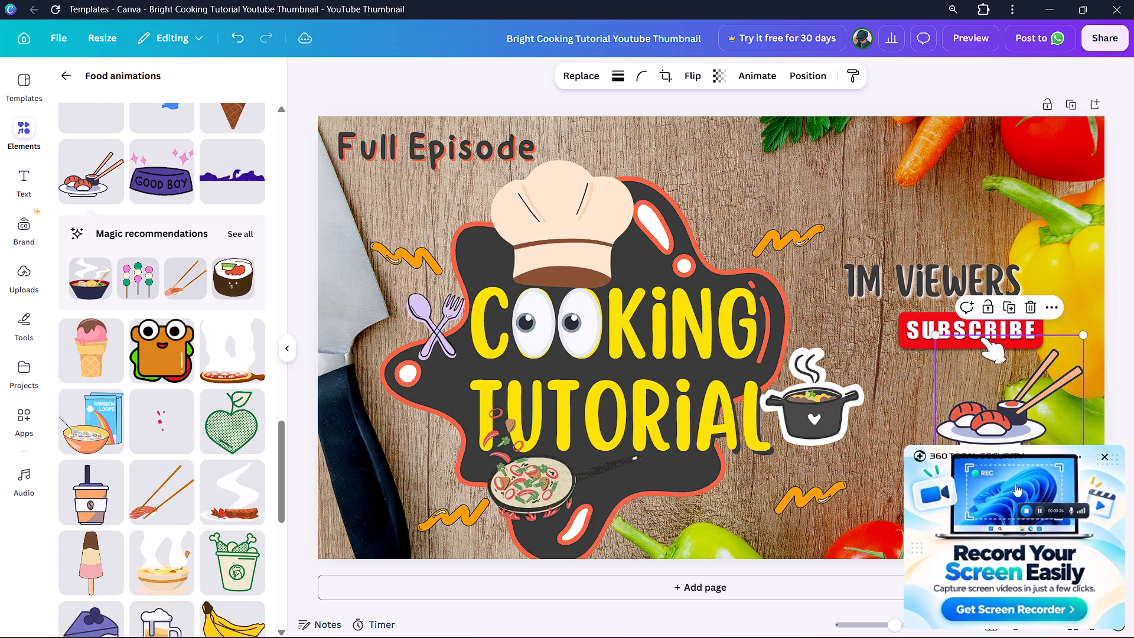
Close the screen recorder advertisement covering the corner of the canvas.
{"action": "left_click", "coordinate": [1102, 457]}
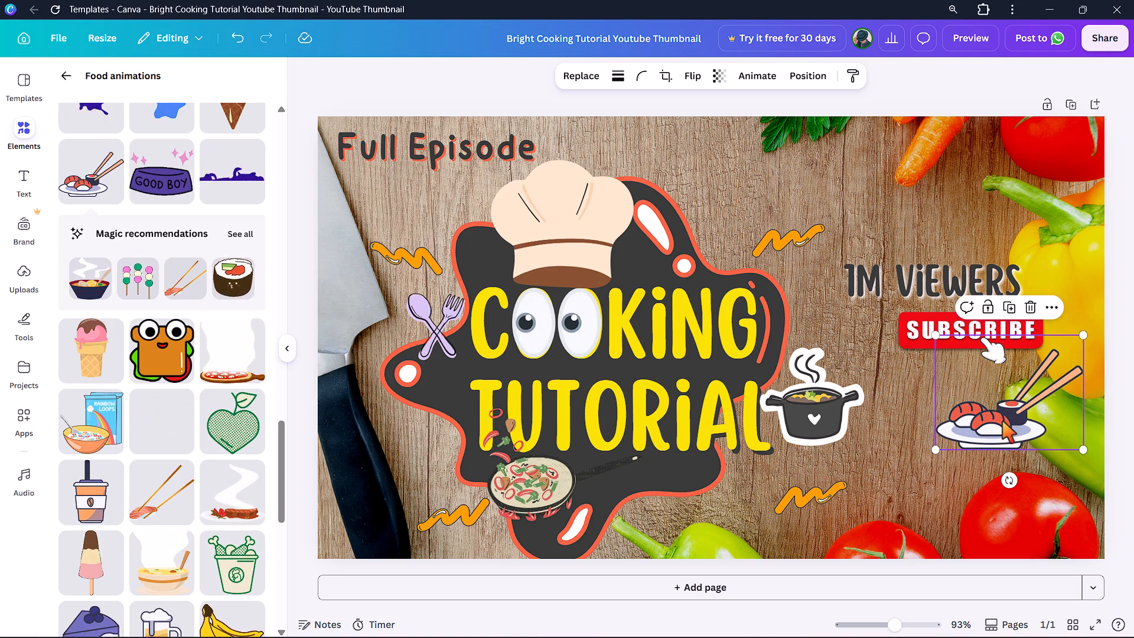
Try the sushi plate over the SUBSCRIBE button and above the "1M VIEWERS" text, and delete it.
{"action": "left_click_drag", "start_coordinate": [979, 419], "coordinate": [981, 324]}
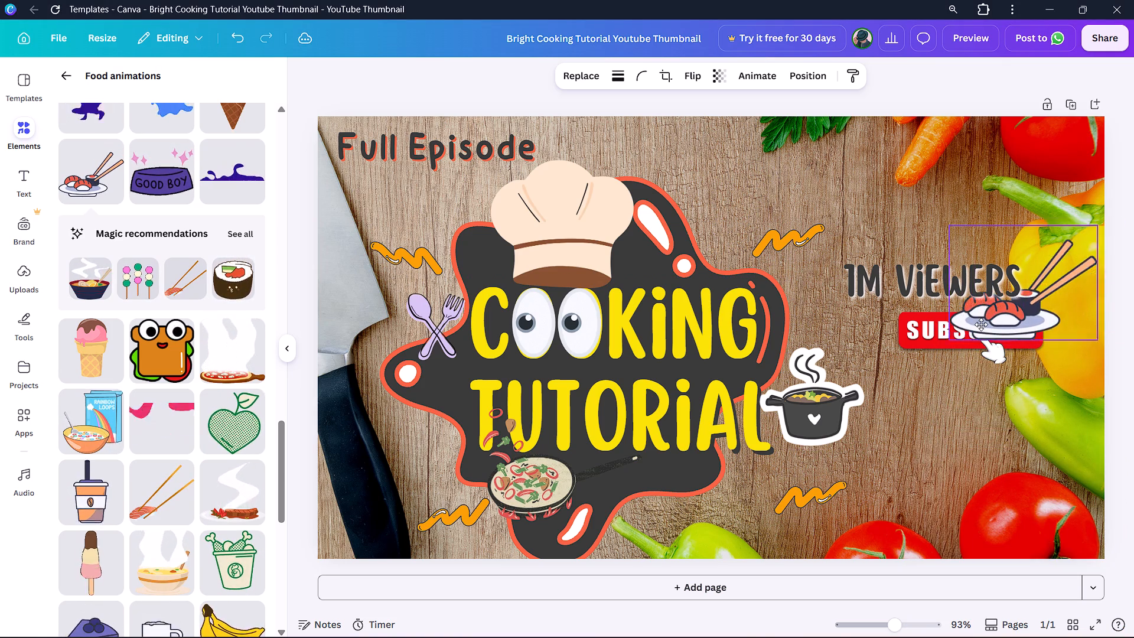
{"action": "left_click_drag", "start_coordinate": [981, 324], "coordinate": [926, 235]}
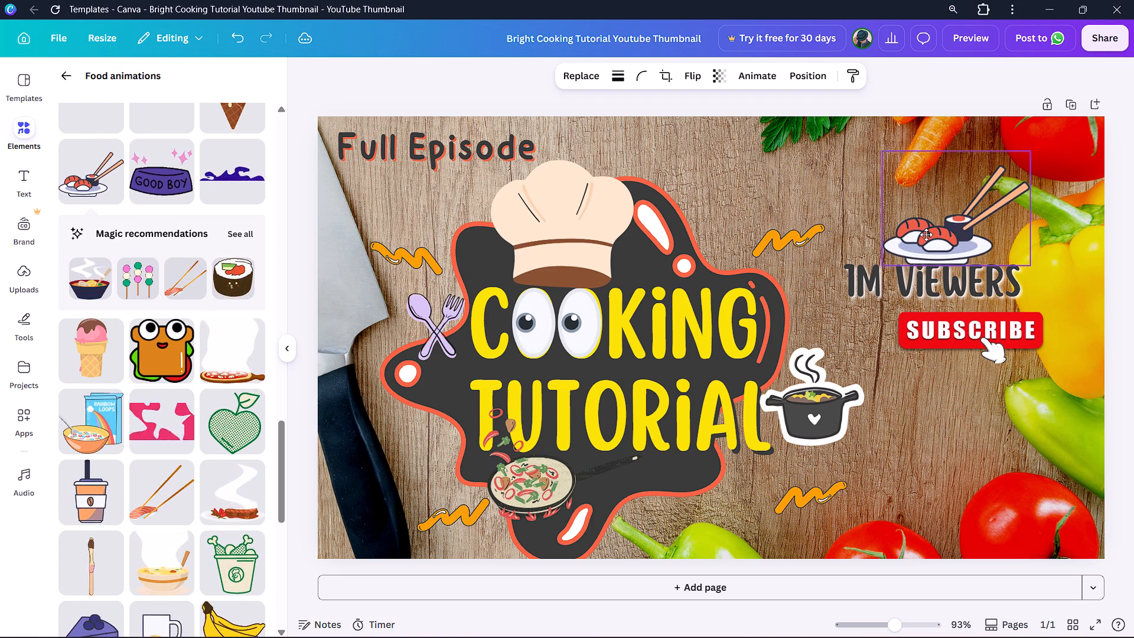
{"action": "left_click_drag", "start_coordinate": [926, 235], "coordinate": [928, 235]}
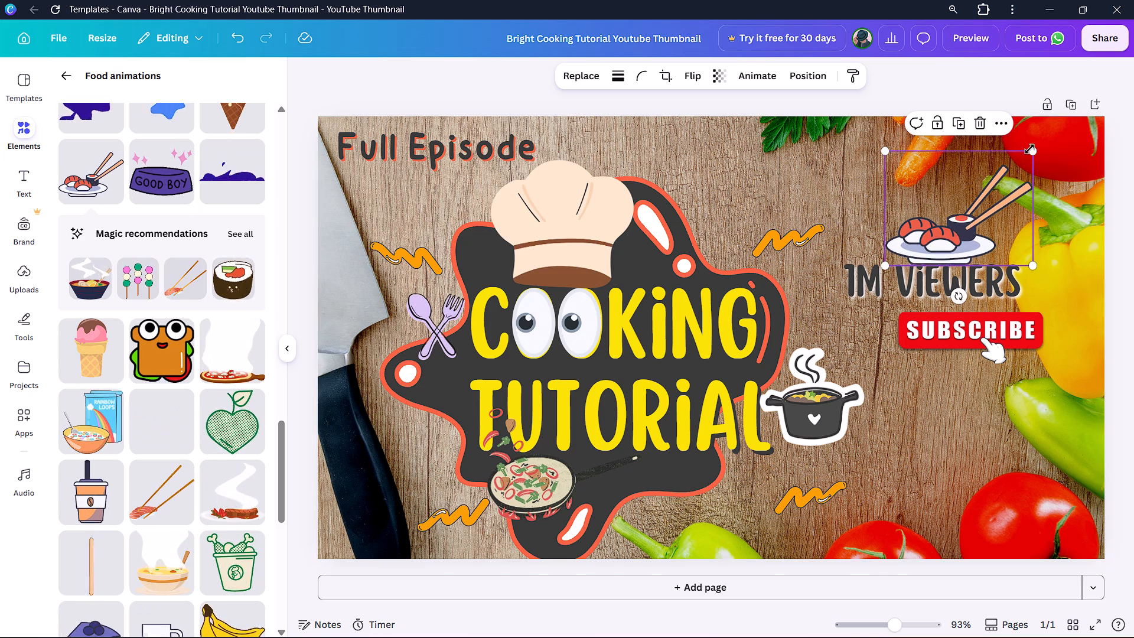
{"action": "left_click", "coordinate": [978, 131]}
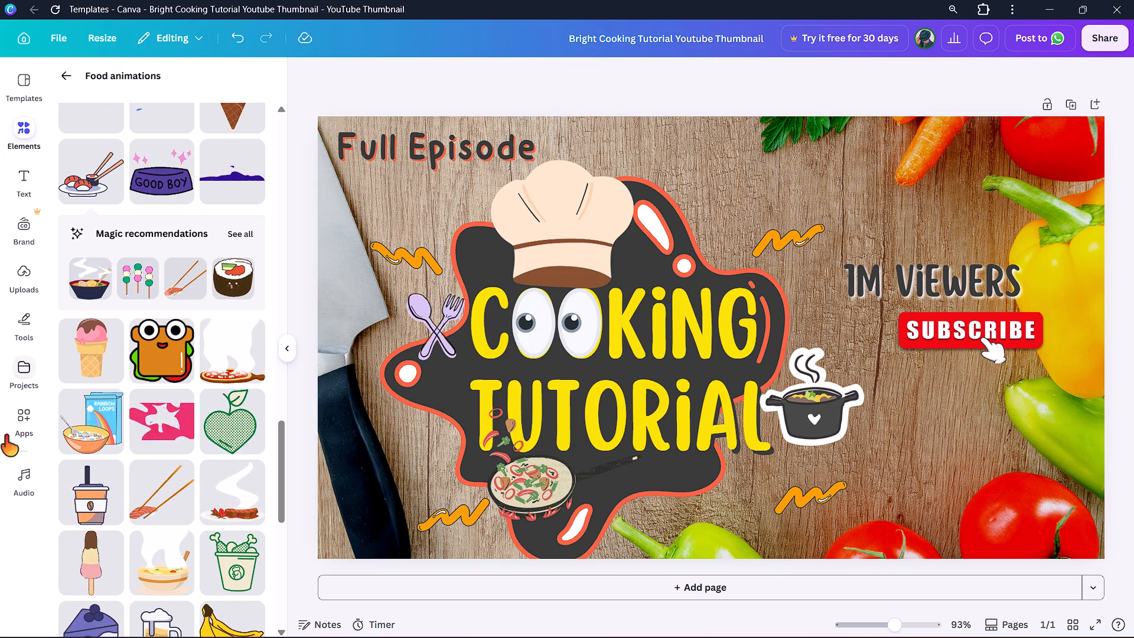
Add the noodle bowl with chopsticks animation, shrink it, and place it at the end of the "1M VIEWERS" text.
{"action": "scroll", "coordinate": [149, 455], "scroll_direction": "down", "scroll_amount": 1}
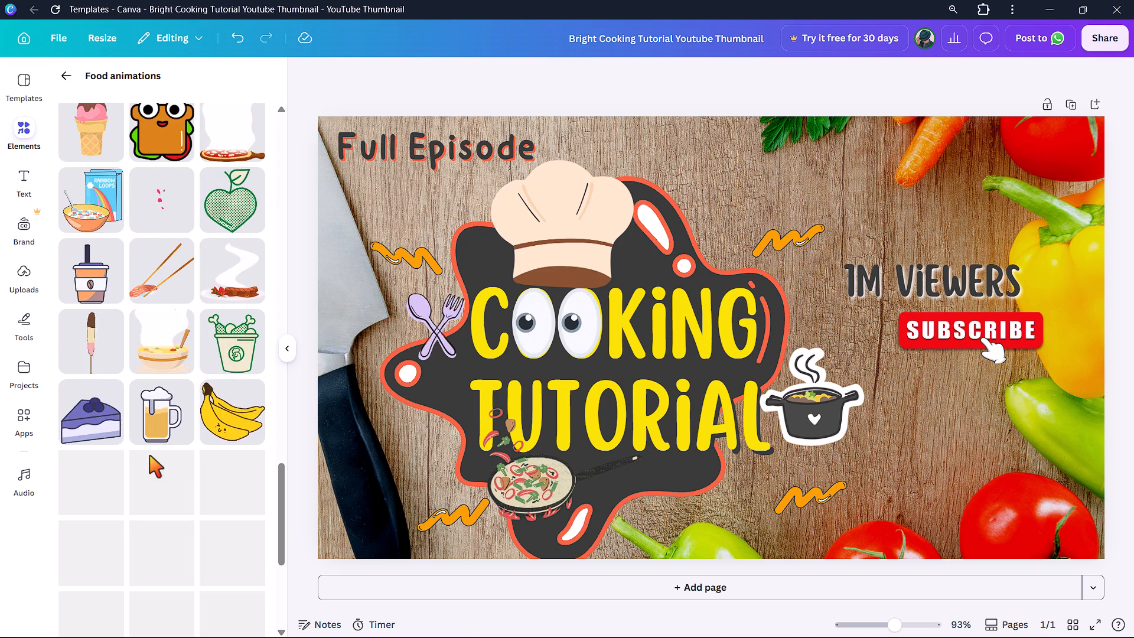
{"action": "scroll", "coordinate": [149, 455], "scroll_direction": "down", "scroll_amount": 1}
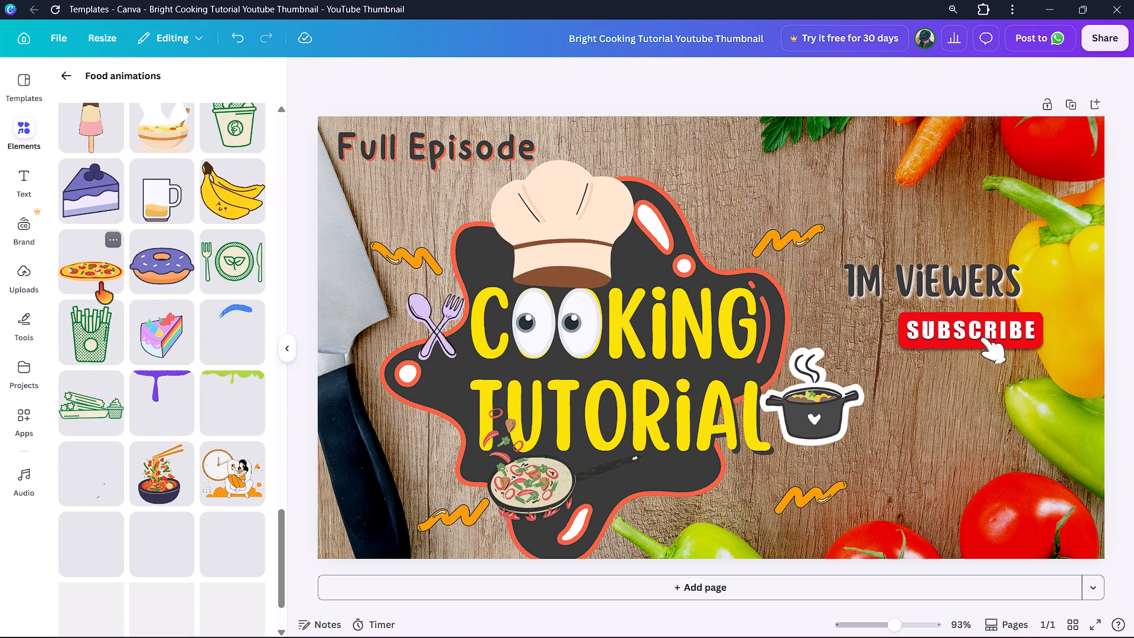
{"action": "left_click", "coordinate": [168, 487]}
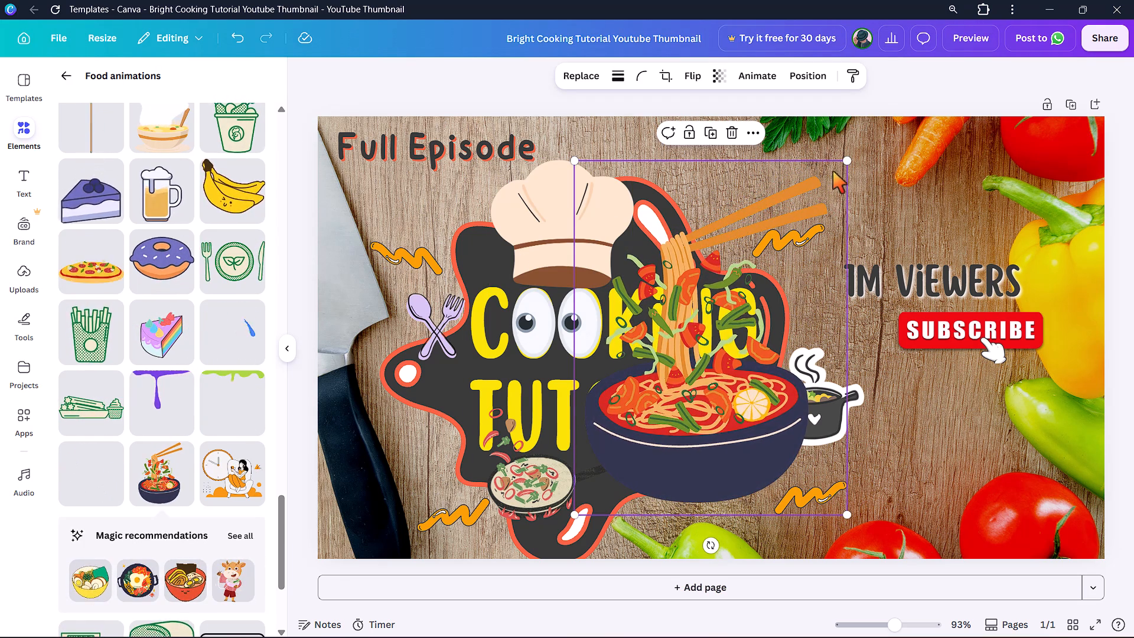
{"action": "left_click_drag", "start_coordinate": [846, 158], "coordinate": [727, 379]}
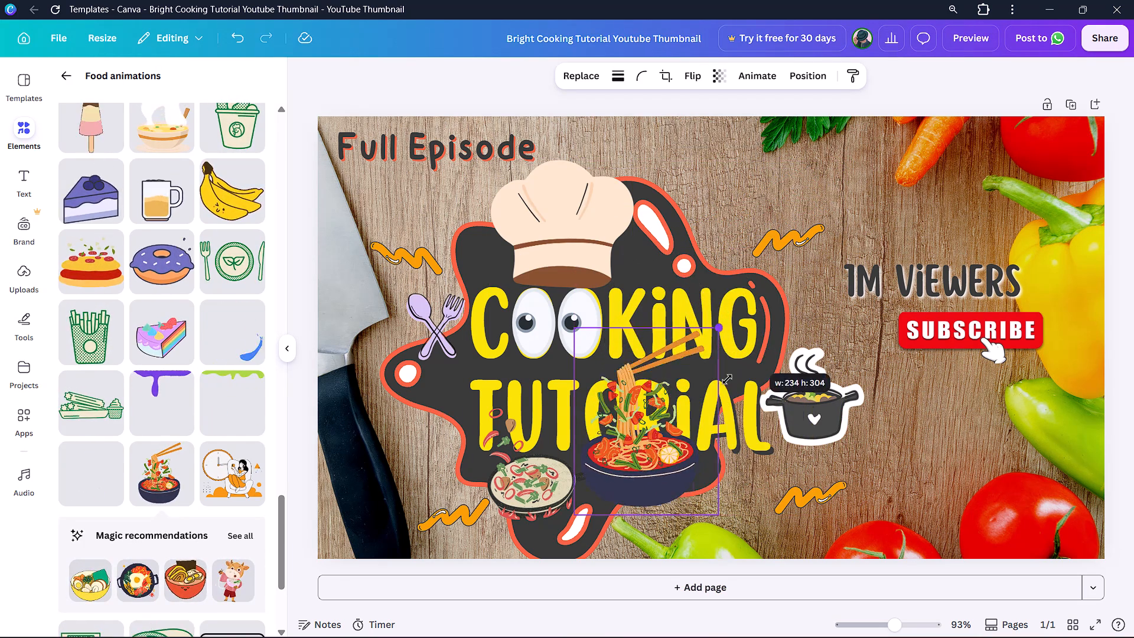
{"action": "left_click_drag", "start_coordinate": [727, 379], "coordinate": [722, 385]}
{"action": "left_click_drag", "start_coordinate": [625, 468], "coordinate": [894, 227]}
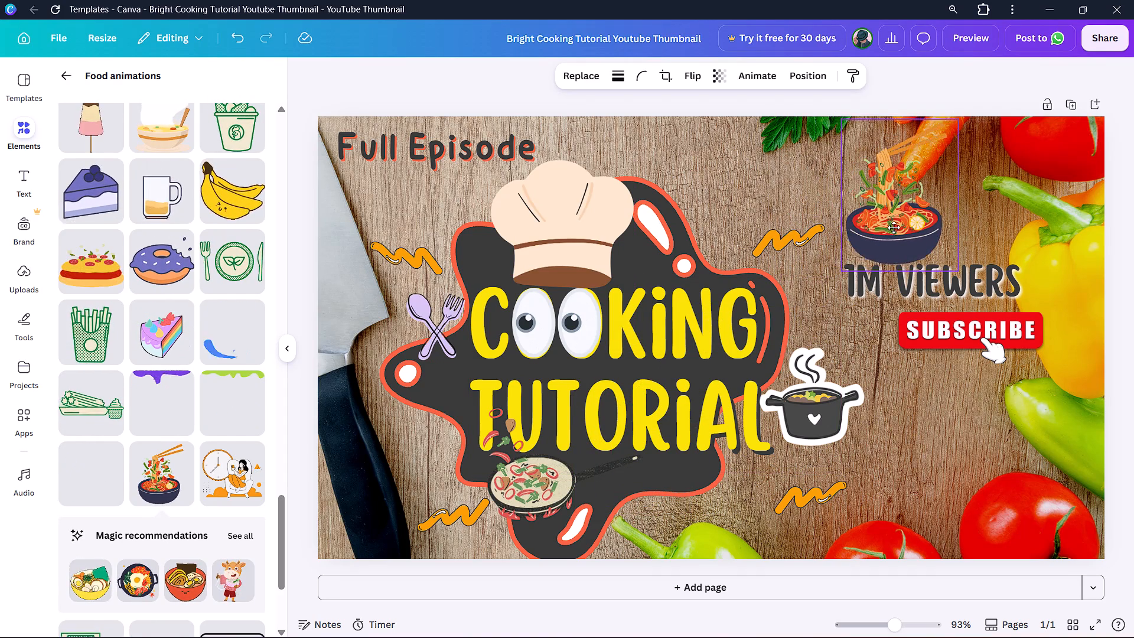
{"action": "left_click_drag", "start_coordinate": [894, 227], "coordinate": [871, 223]}
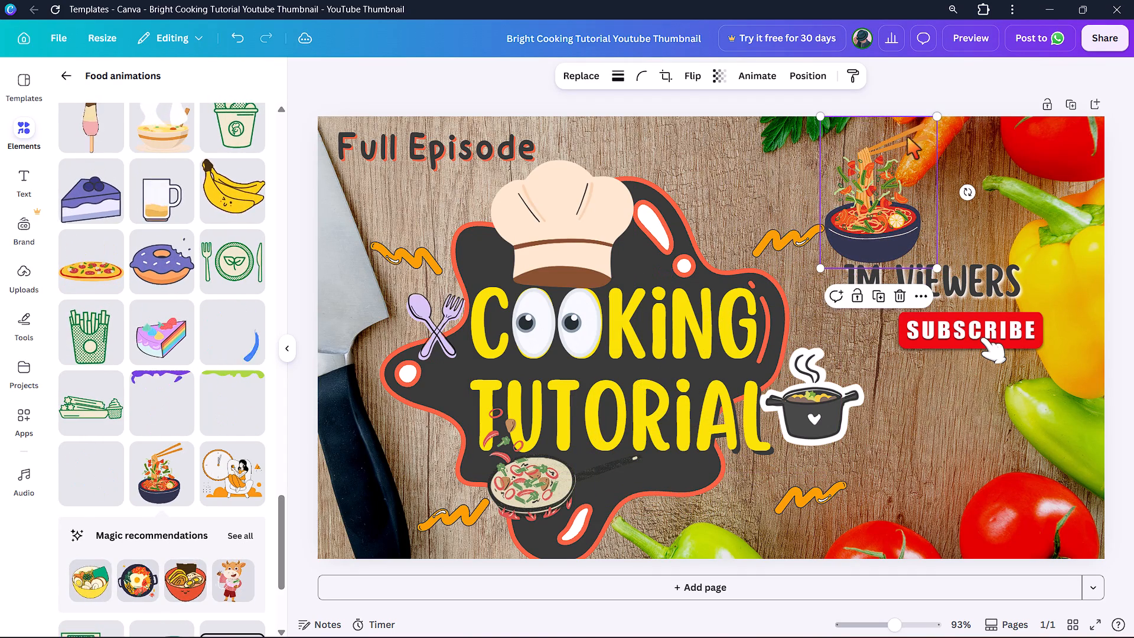
{"action": "left_click_drag", "start_coordinate": [935, 111], "coordinate": [915, 177]}
{"action": "left_click_drag", "start_coordinate": [865, 229], "coordinate": [891, 229]}
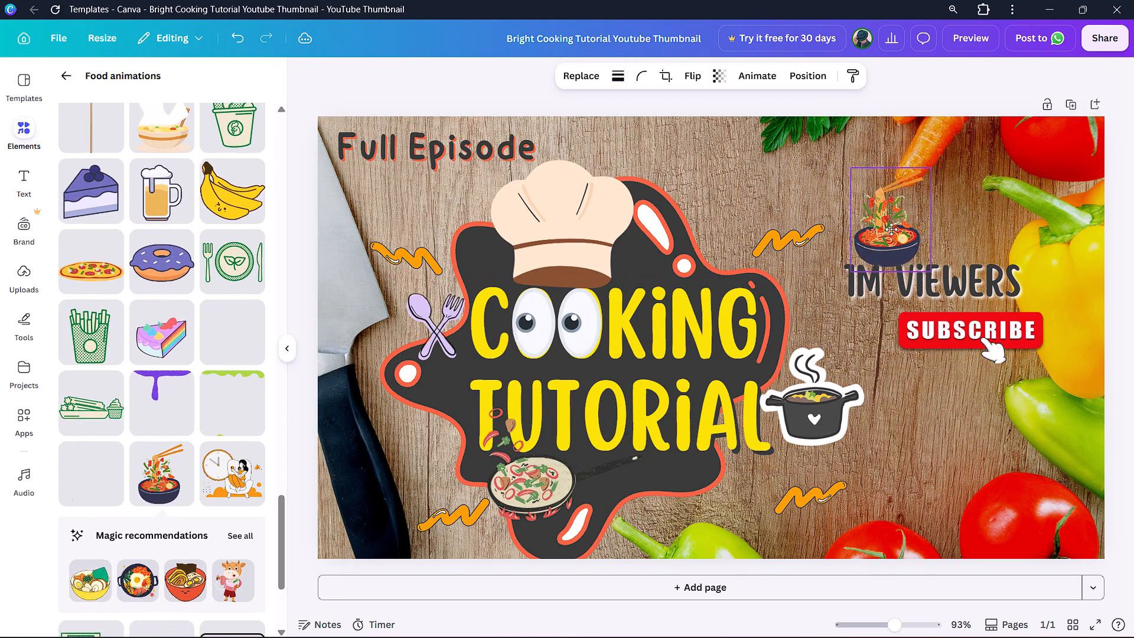
{"action": "left_click_drag", "start_coordinate": [891, 229], "coordinate": [929, 226]}
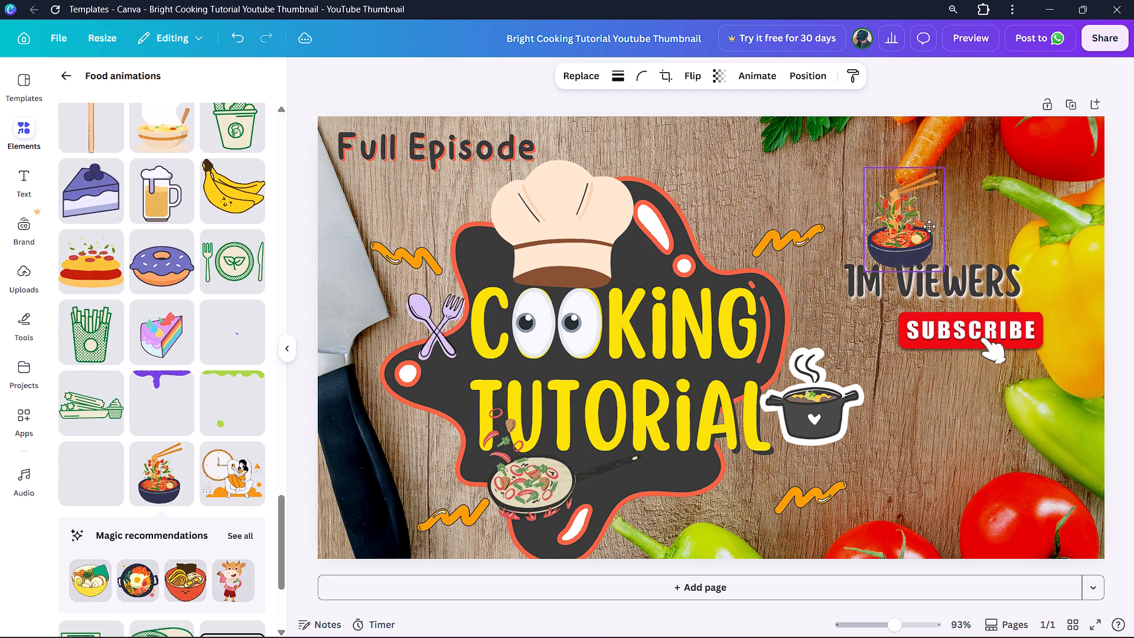
{"action": "left_click_drag", "start_coordinate": [929, 226], "coordinate": [966, 237]}
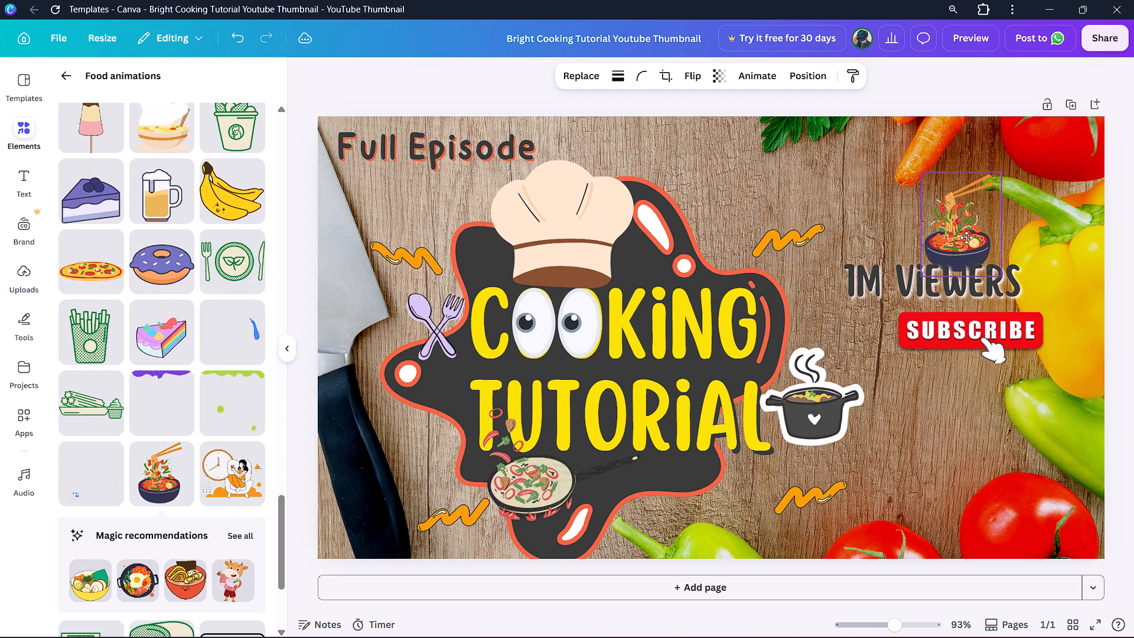
{"action": "left_click_drag", "start_coordinate": [966, 237], "coordinate": [1053, 270]}
Shift the SUBSCRIBE button slightly right and move the noodle bowl just clear of the end of the "1M VIEWERS" text.
{"action": "left_click_drag", "start_coordinate": [933, 338], "coordinate": [942, 337]}
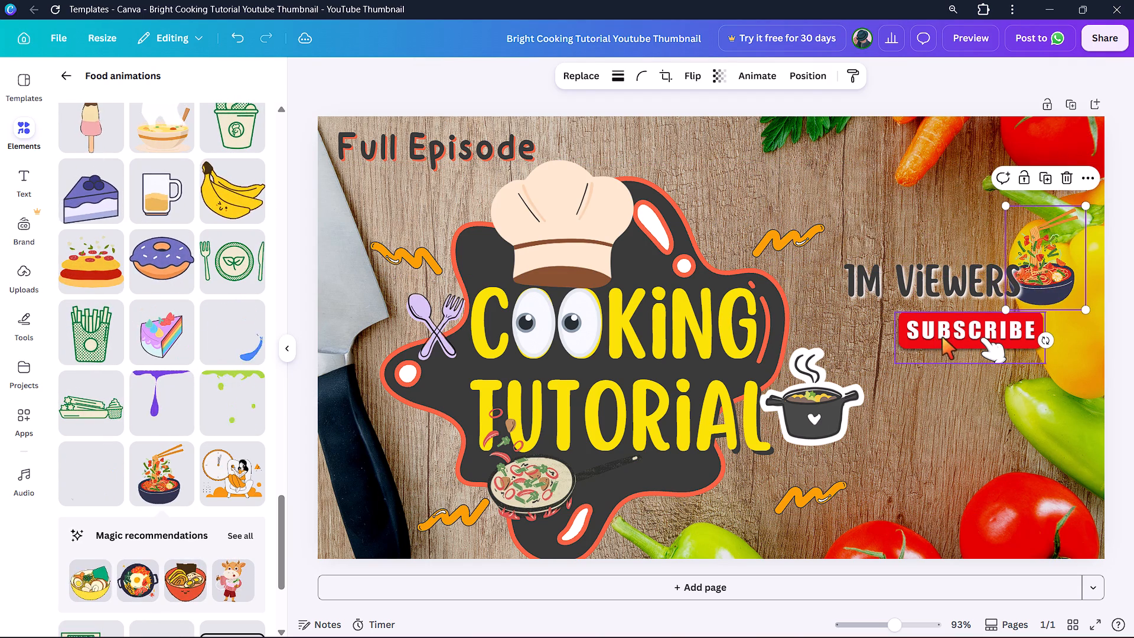
{"action": "left_click_drag", "start_coordinate": [942, 337], "coordinate": [967, 330]}
{"action": "left_click_drag", "start_coordinate": [1040, 277], "coordinate": [1044, 277]}
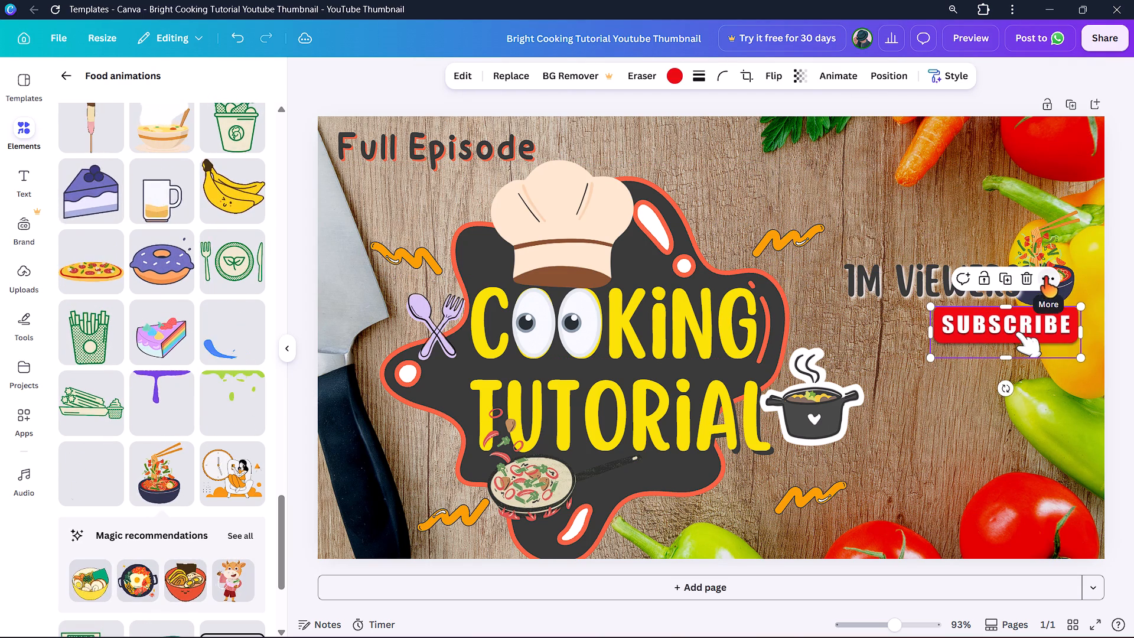
{"action": "left_click_drag", "start_coordinate": [1044, 277], "coordinate": [1060, 274]}
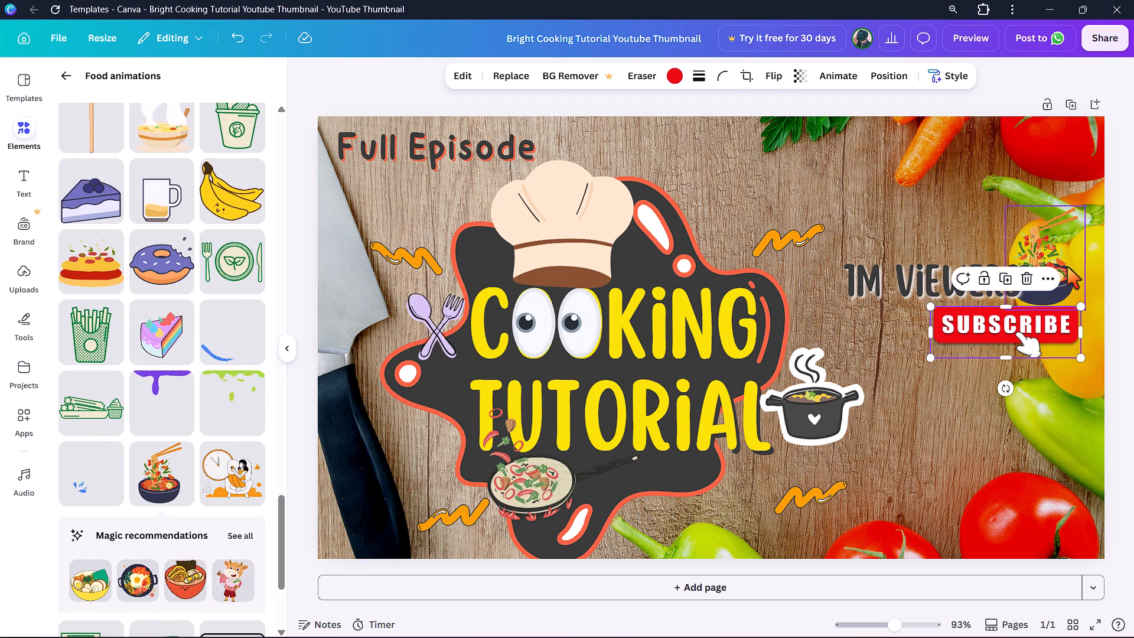
{"action": "left_click_drag", "start_coordinate": [1067, 267], "coordinate": [1078, 270]}
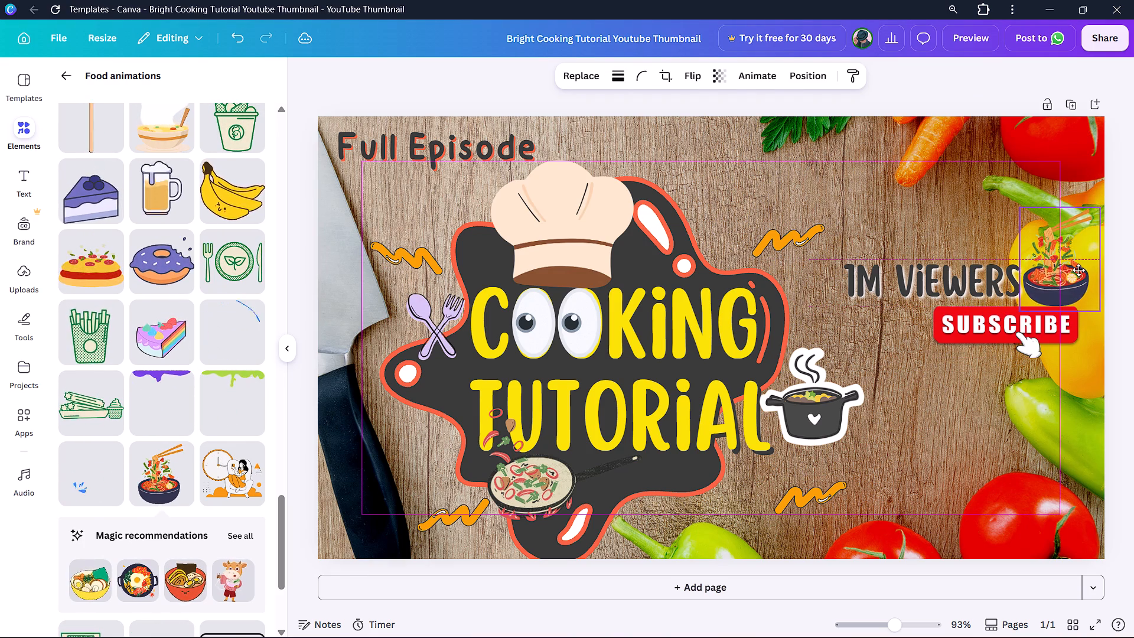
{"action": "left_click_drag", "start_coordinate": [1078, 270], "coordinate": [1080, 266]}
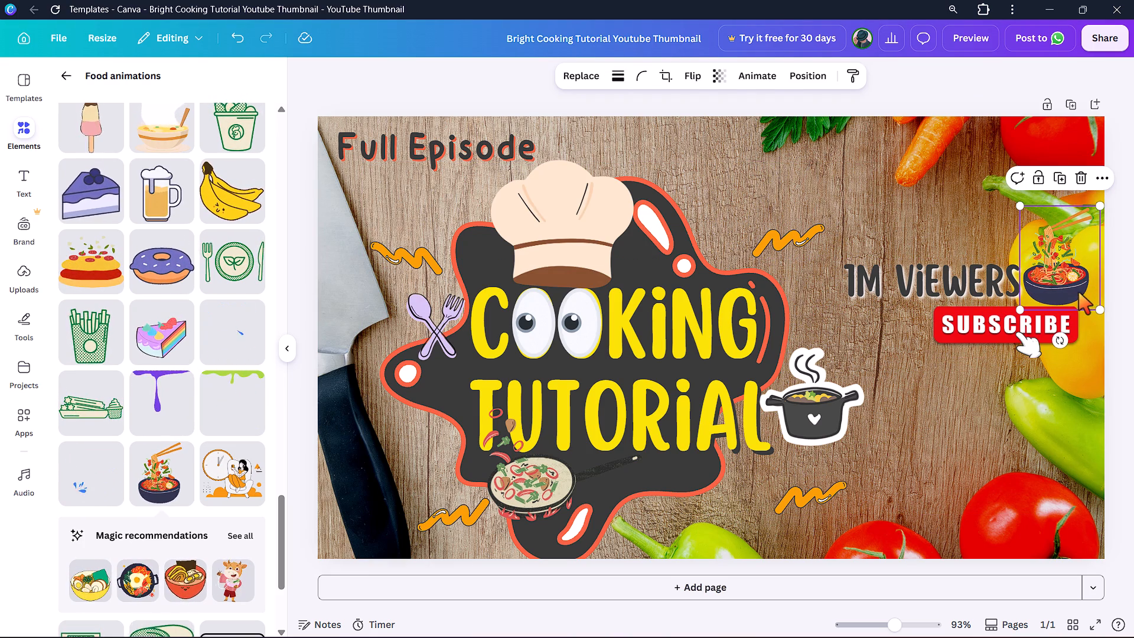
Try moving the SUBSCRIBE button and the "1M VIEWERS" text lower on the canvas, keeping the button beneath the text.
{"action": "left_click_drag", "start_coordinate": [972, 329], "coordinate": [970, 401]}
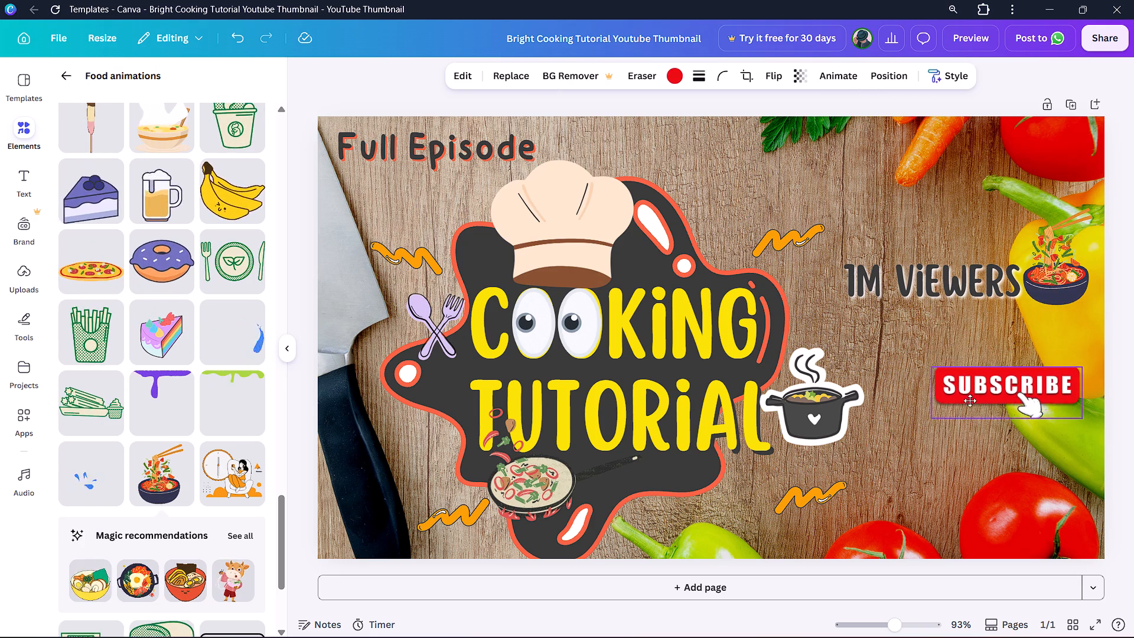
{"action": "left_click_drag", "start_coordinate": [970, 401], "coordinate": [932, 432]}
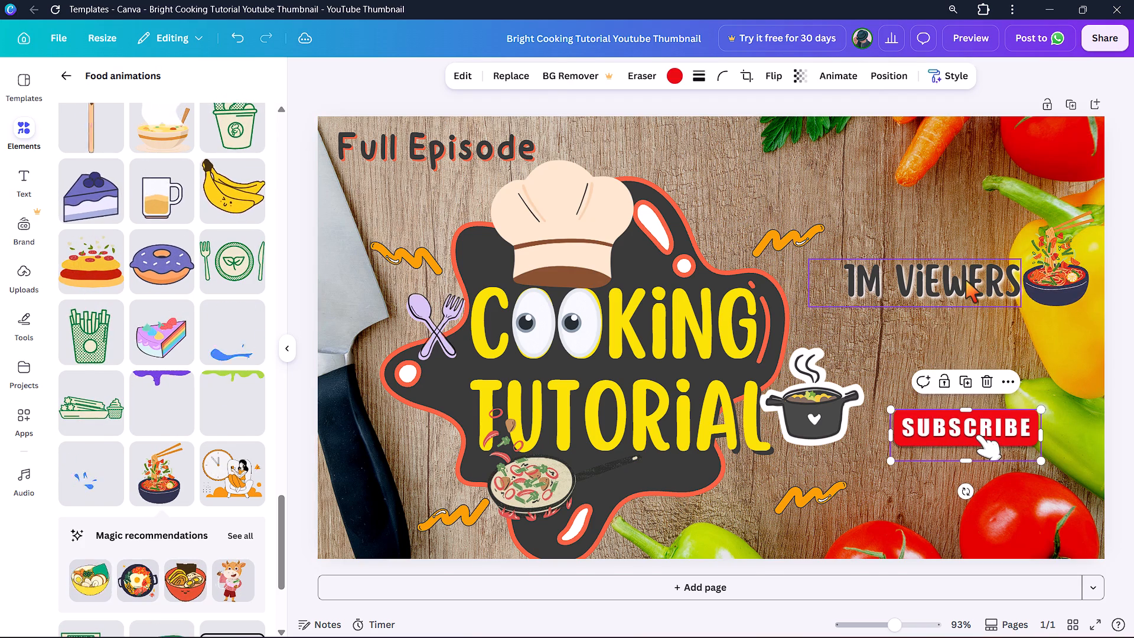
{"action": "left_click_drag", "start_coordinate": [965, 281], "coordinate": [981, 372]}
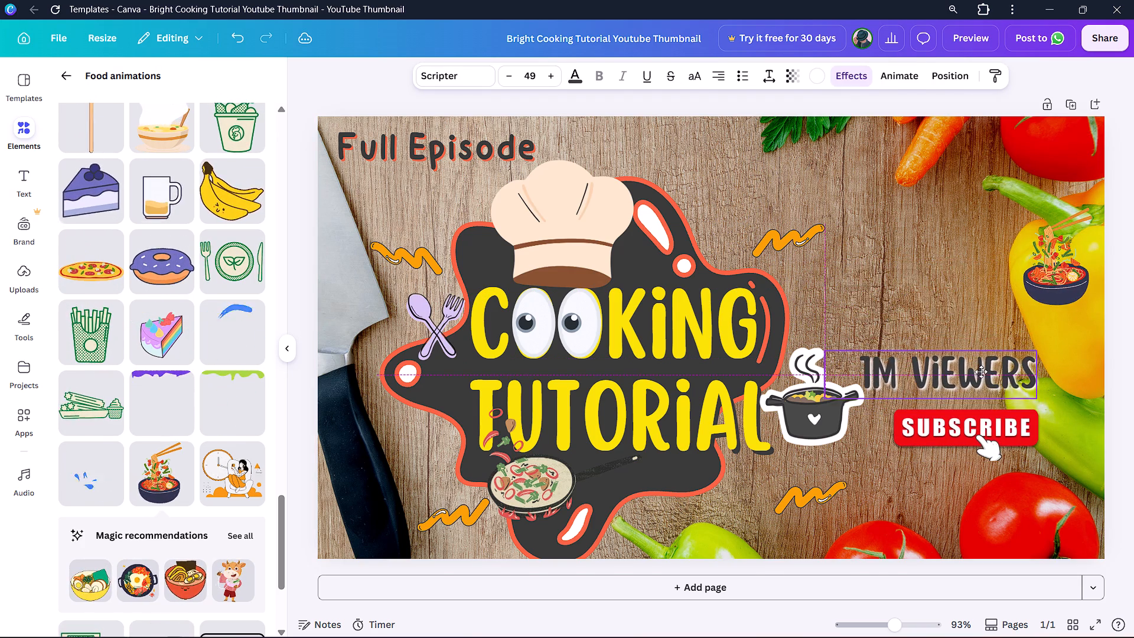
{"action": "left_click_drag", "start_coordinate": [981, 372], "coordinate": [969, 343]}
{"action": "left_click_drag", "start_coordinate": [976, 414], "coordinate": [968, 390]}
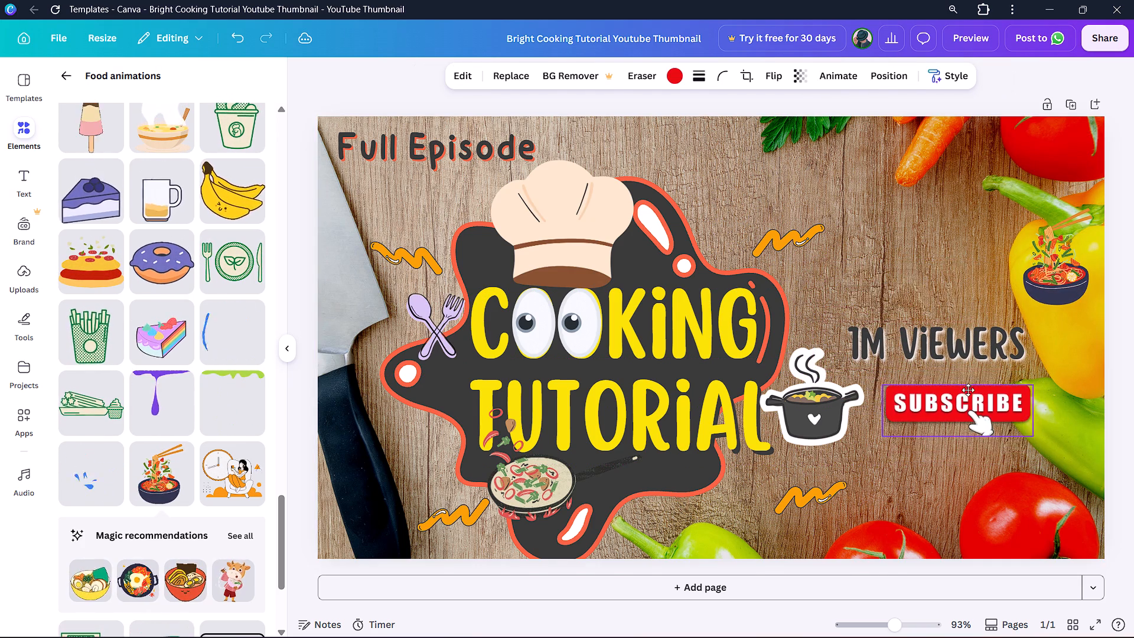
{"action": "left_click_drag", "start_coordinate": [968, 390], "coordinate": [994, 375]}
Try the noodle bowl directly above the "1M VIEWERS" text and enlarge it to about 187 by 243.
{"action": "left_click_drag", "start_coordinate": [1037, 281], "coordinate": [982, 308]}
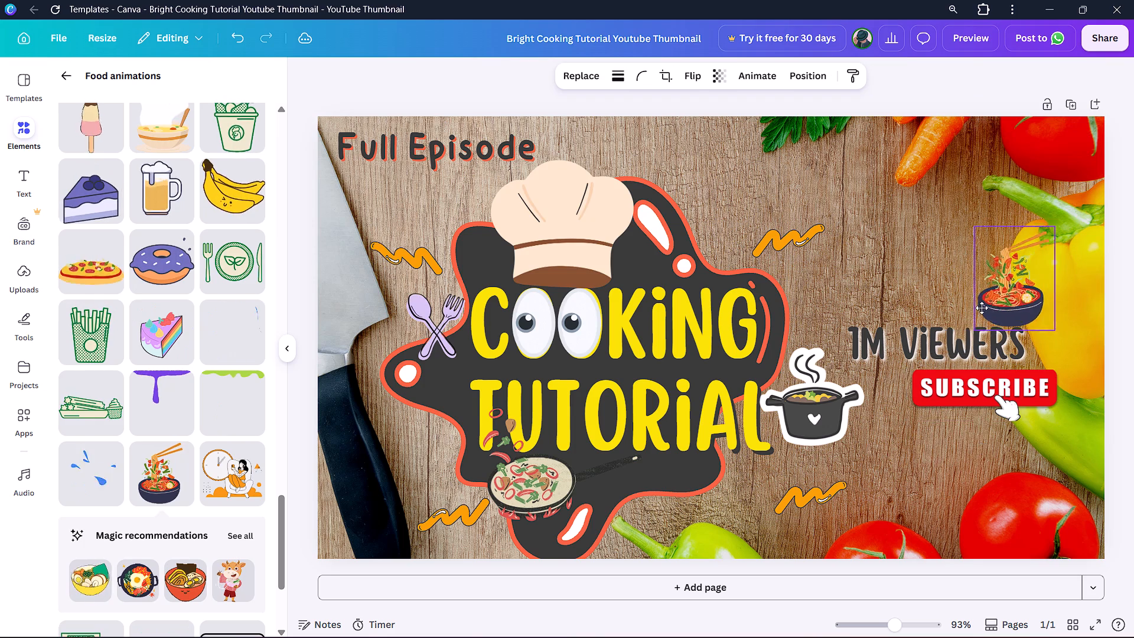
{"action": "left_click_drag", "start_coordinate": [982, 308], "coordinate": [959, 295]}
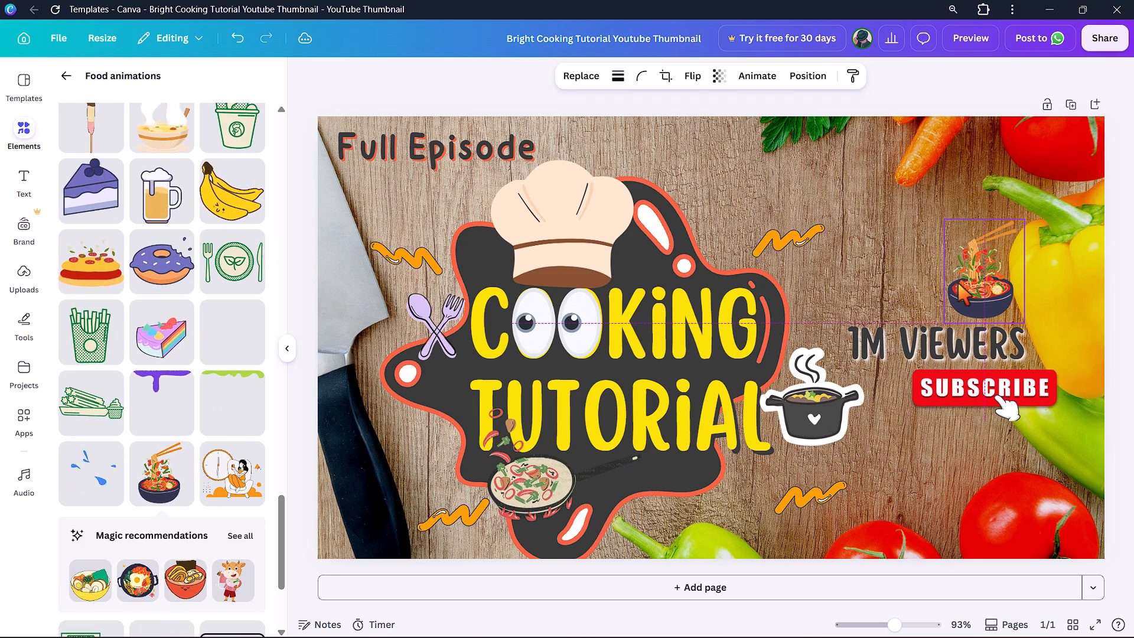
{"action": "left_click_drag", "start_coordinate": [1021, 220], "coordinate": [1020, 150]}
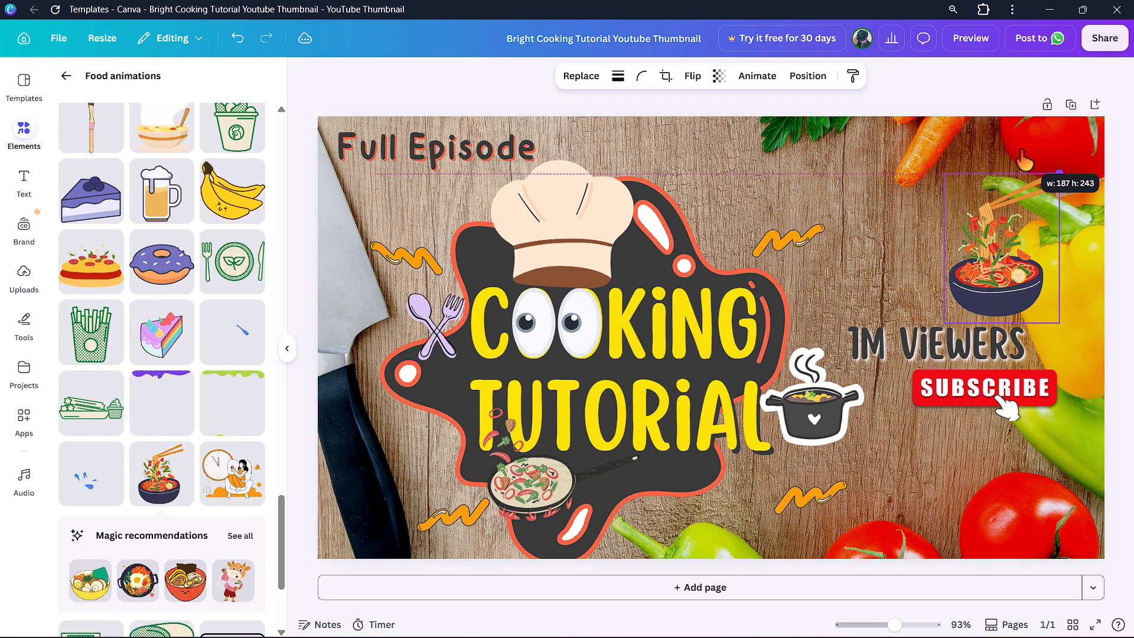
Move the noodle bowl beside the chef hat, above the end of "COOKING", shrink it to fit, and tilt it slightly counterclockwise.
{"action": "left_click_drag", "start_coordinate": [1006, 271], "coordinate": [726, 222]}
{"action": "left_click_drag", "start_coordinate": [778, 123], "coordinate": [752, 213]}
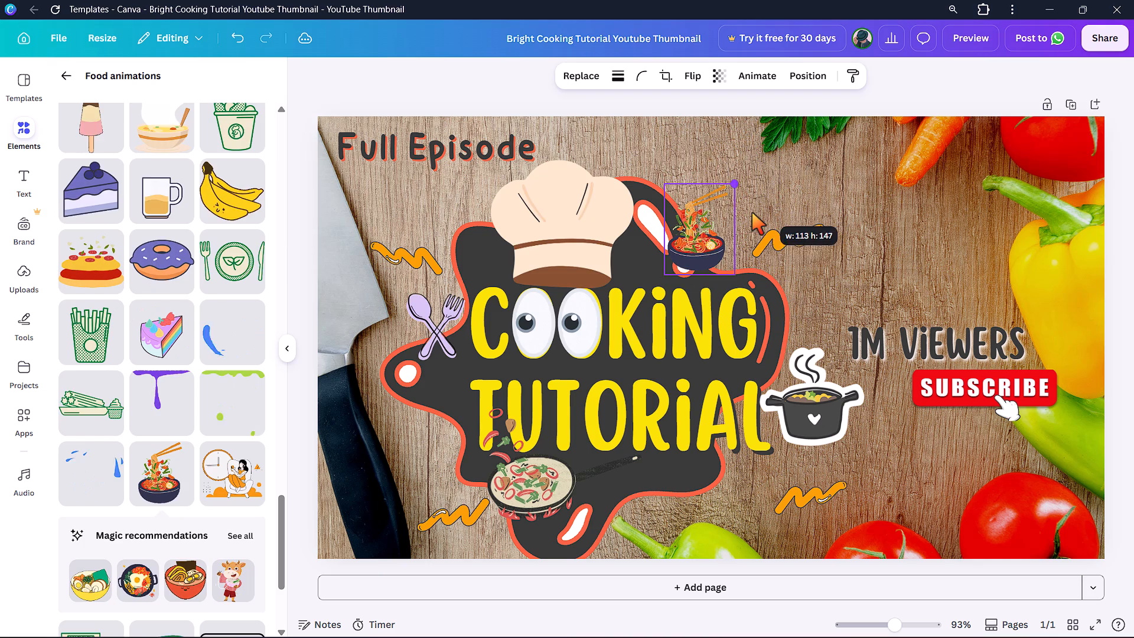
{"action": "left_click_drag", "start_coordinate": [752, 213], "coordinate": [750, 216]}
{"action": "left_click_drag", "start_coordinate": [690, 242], "coordinate": [758, 252]}
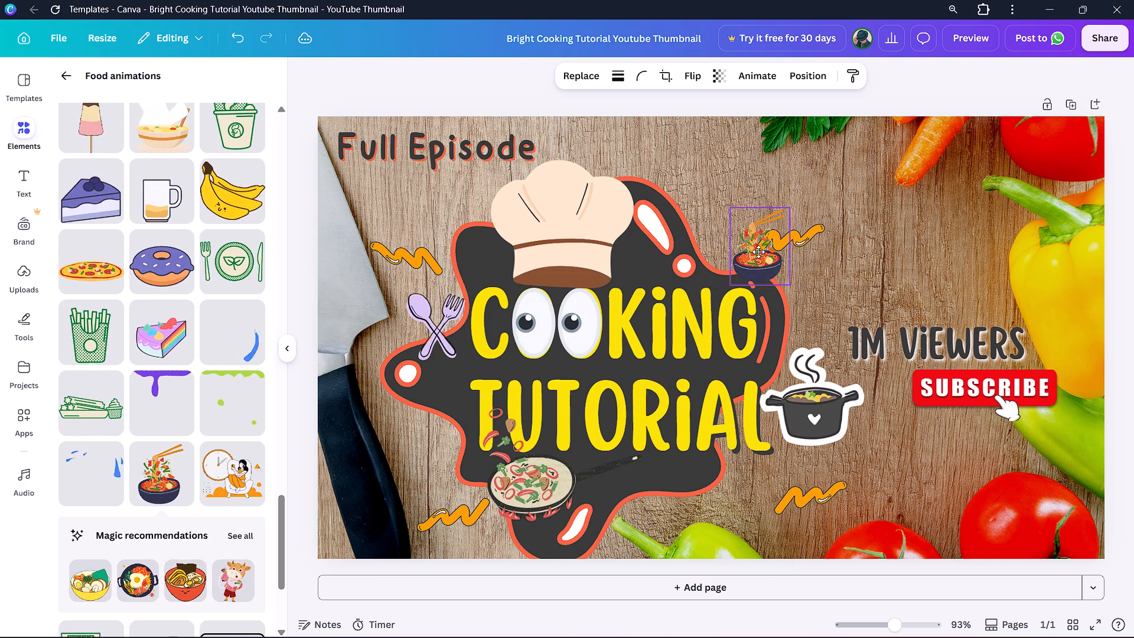
{"action": "left_click_drag", "start_coordinate": [758, 252], "coordinate": [729, 229]}
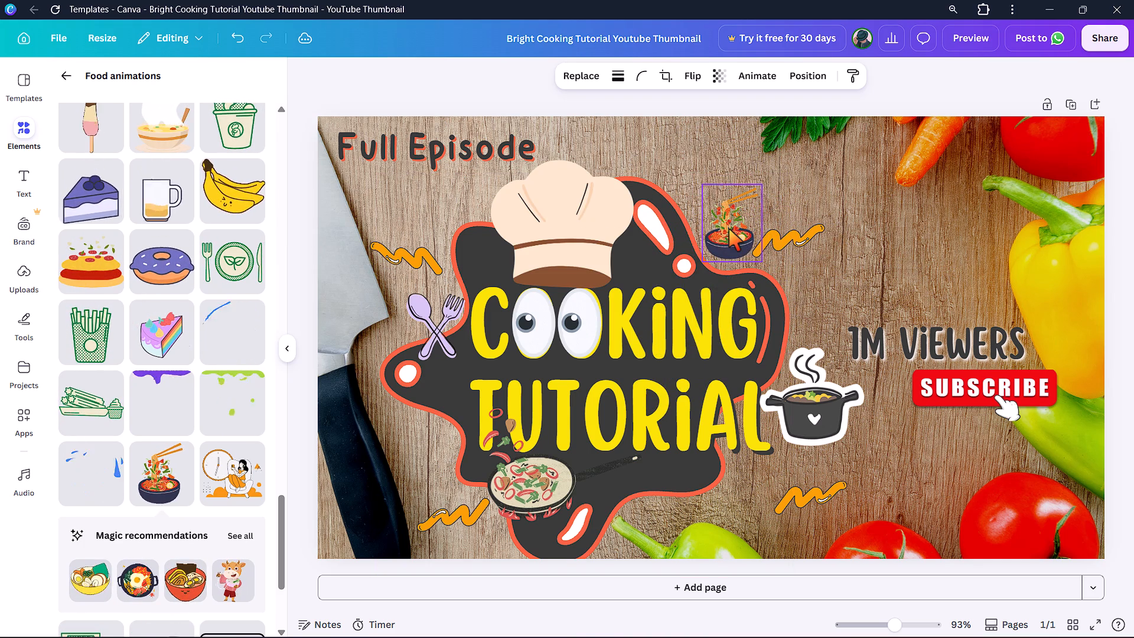
{"action": "left_click_drag", "start_coordinate": [729, 229], "coordinate": [729, 237]}
{"action": "left_click_drag", "start_coordinate": [761, 190], "coordinate": [760, 178]}
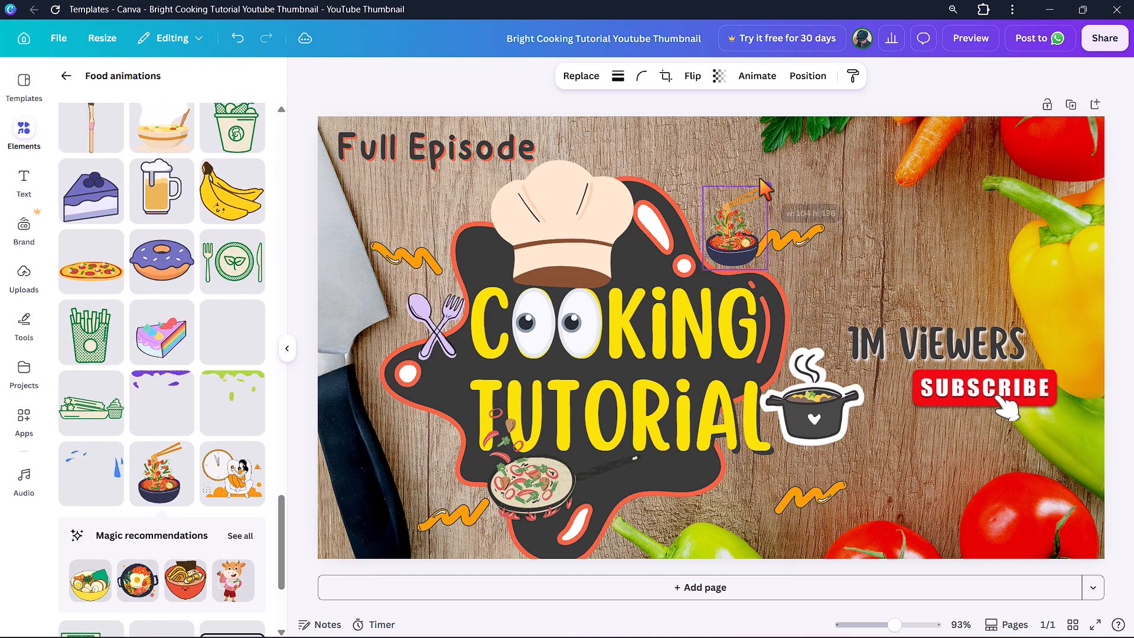
{"action": "left_click_drag", "start_coordinate": [760, 178], "coordinate": [767, 159]}
{"action": "left_click_drag", "start_coordinate": [742, 298], "coordinate": [754, 295]}
{"action": "left_click_drag", "start_coordinate": [726, 246], "coordinate": [719, 246]}
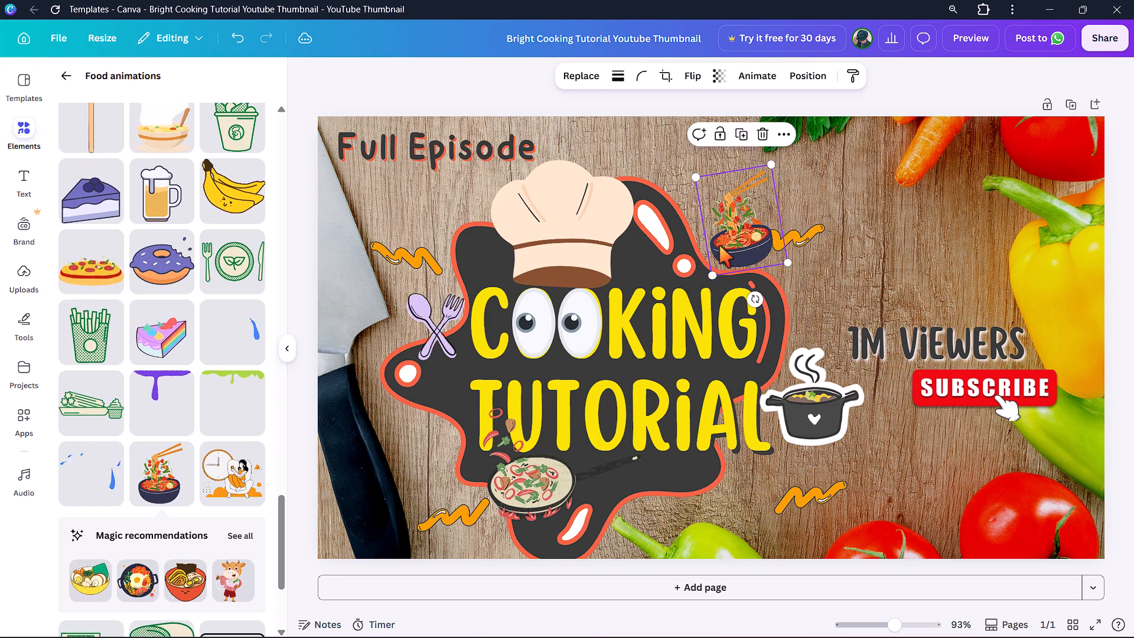
{"action": "left_click_drag", "start_coordinate": [719, 246], "coordinate": [721, 246]}
Raise the "1M VIEWERS" text to about the height of the top of "COOKING" and place the SUBSCRIBE button directly beneath it.
{"action": "left_click_drag", "start_coordinate": [941, 334], "coordinate": [930, 279]}
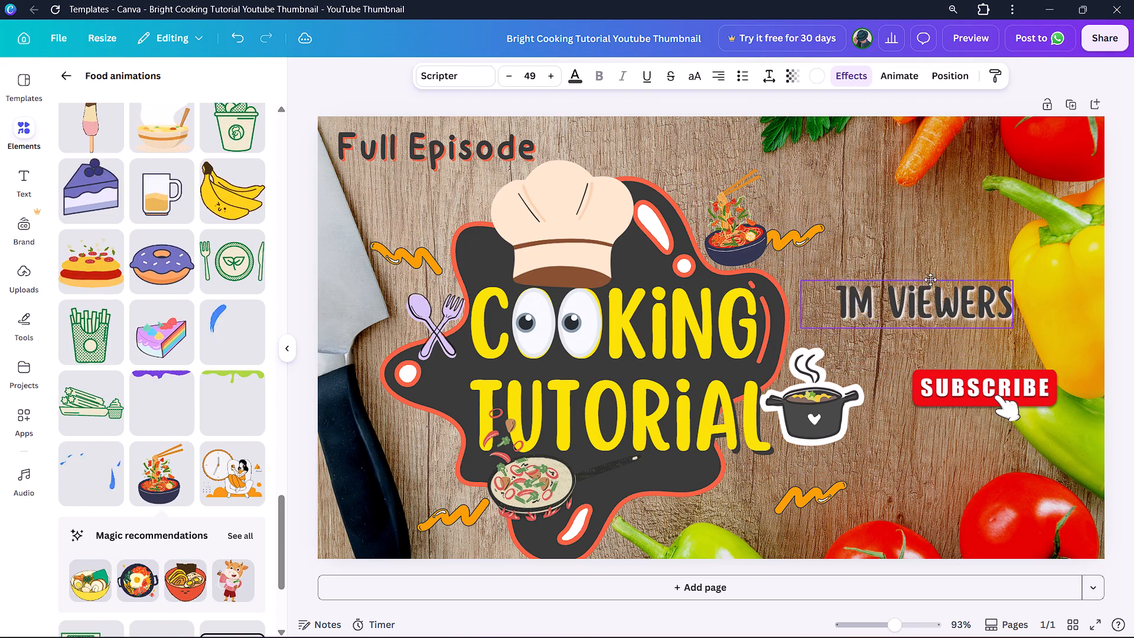
{"action": "left_click_drag", "start_coordinate": [930, 279], "coordinate": [939, 271]}
{"action": "left_click_drag", "start_coordinate": [972, 369], "coordinate": [953, 332]}
{"action": "left_click_drag", "start_coordinate": [959, 385], "coordinate": [936, 321]}
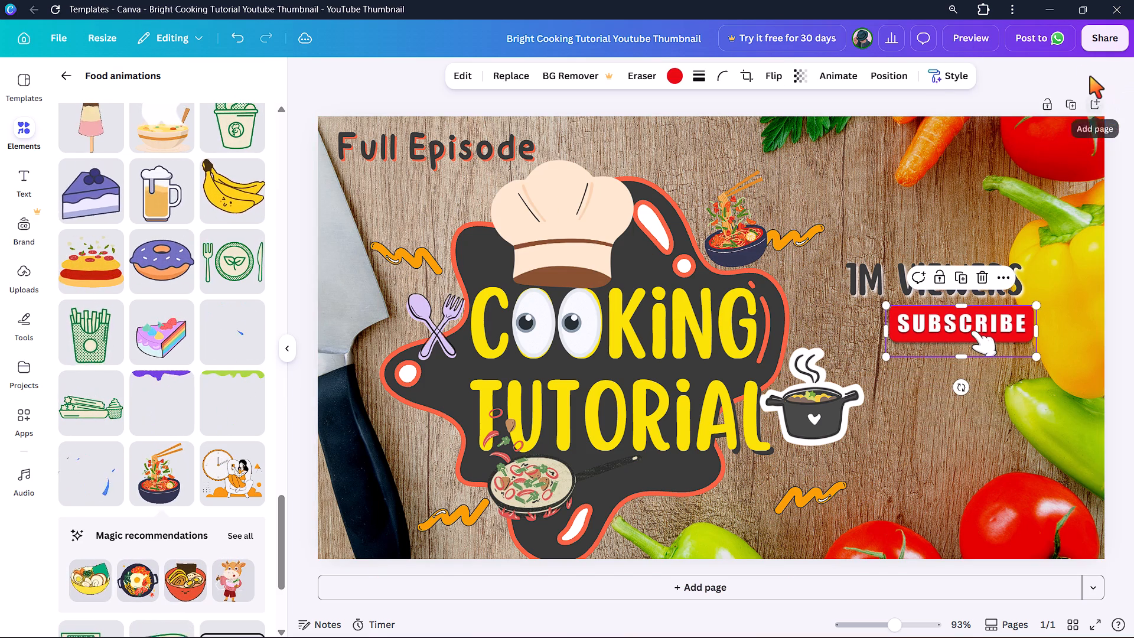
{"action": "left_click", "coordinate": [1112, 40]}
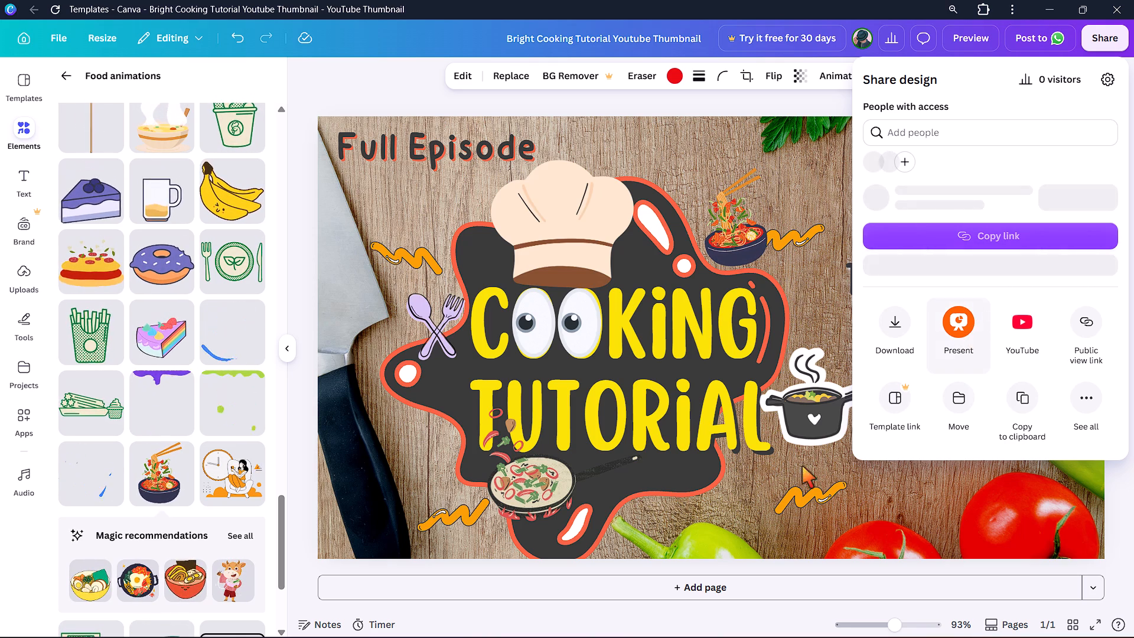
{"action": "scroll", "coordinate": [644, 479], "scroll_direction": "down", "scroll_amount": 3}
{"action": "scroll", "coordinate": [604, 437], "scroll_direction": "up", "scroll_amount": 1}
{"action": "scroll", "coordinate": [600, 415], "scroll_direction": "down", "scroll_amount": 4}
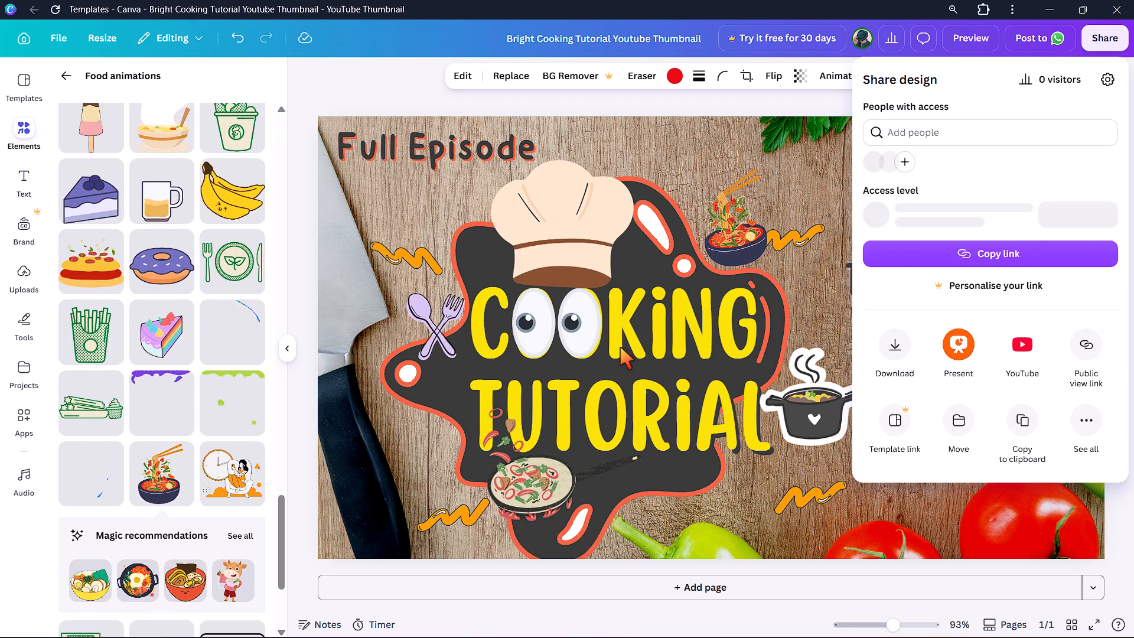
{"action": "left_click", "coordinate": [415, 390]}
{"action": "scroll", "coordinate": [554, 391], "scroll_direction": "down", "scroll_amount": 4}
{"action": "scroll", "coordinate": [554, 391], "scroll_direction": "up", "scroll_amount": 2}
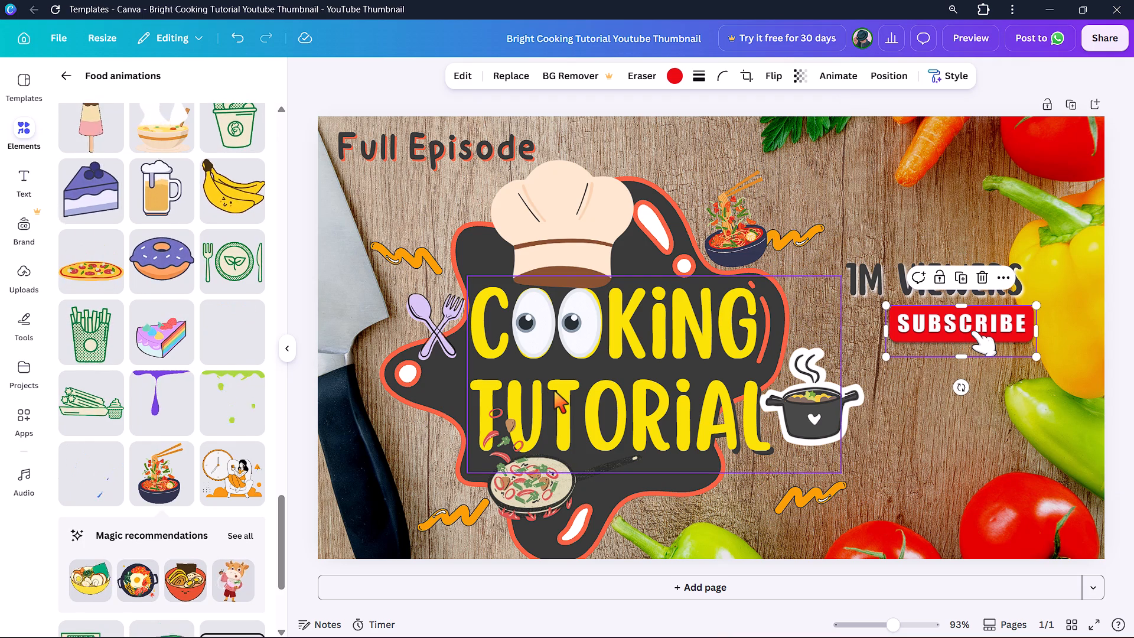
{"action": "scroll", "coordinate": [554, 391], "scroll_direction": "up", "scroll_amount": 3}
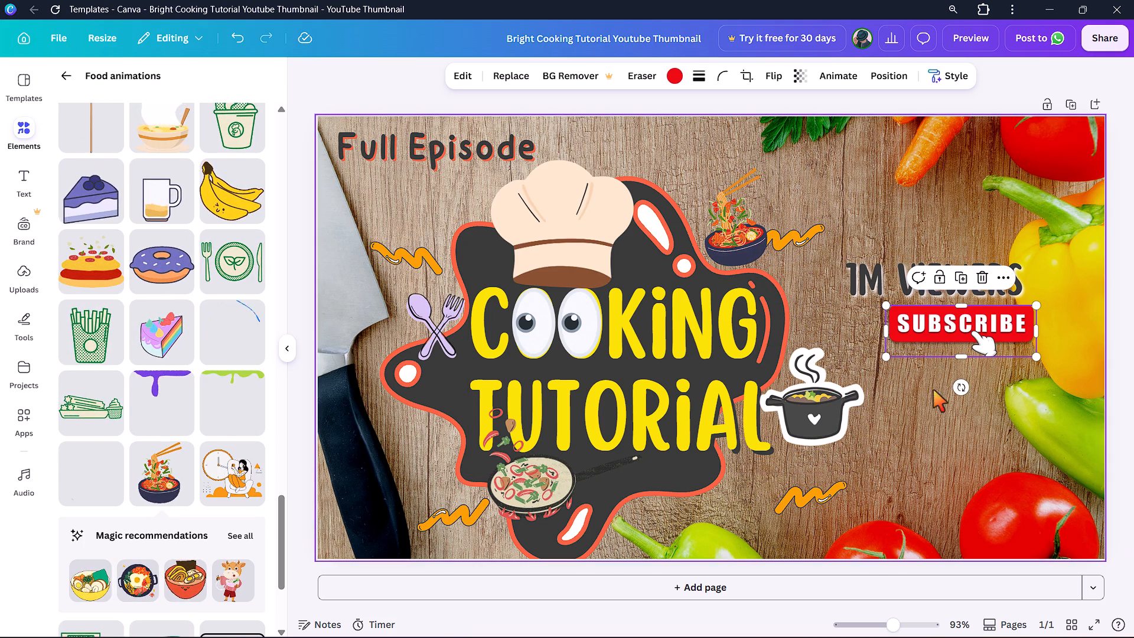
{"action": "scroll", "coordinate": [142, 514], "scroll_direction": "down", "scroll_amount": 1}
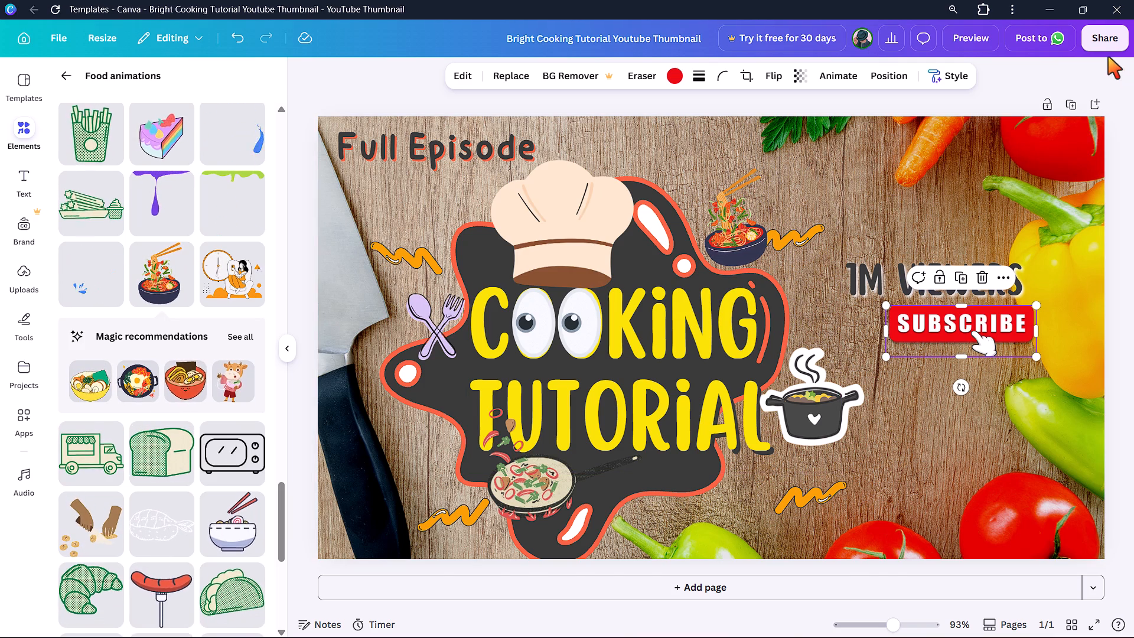
Download the thumbnail design as an MP4 Video at 720p quality.
{"action": "left_click", "coordinate": [1109, 35]}
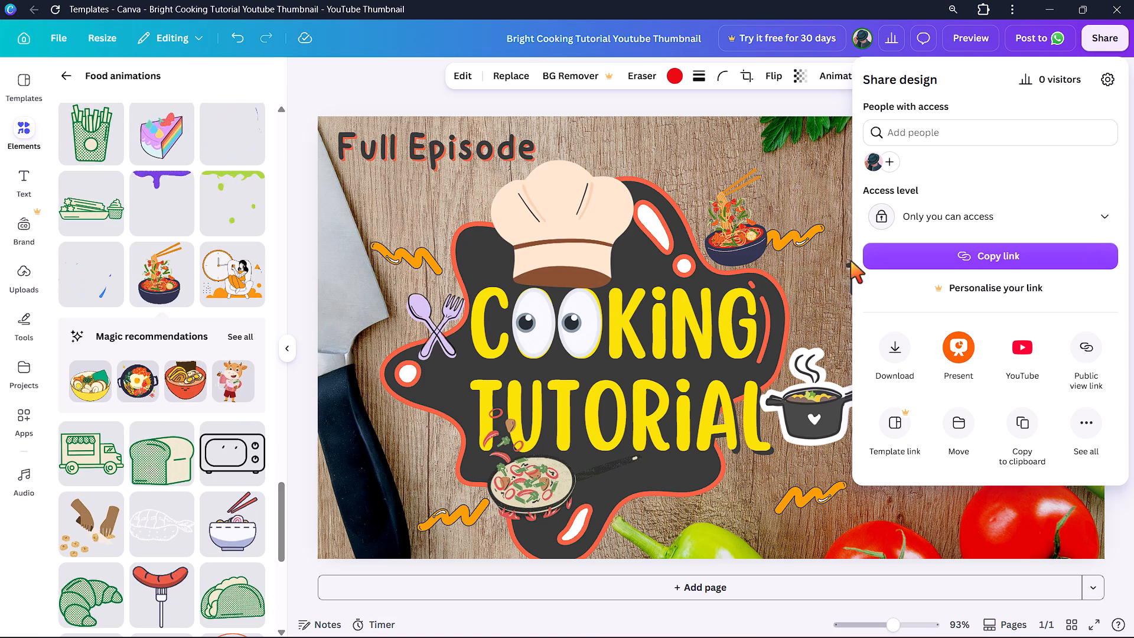
{"action": "left_click", "coordinate": [892, 365]}
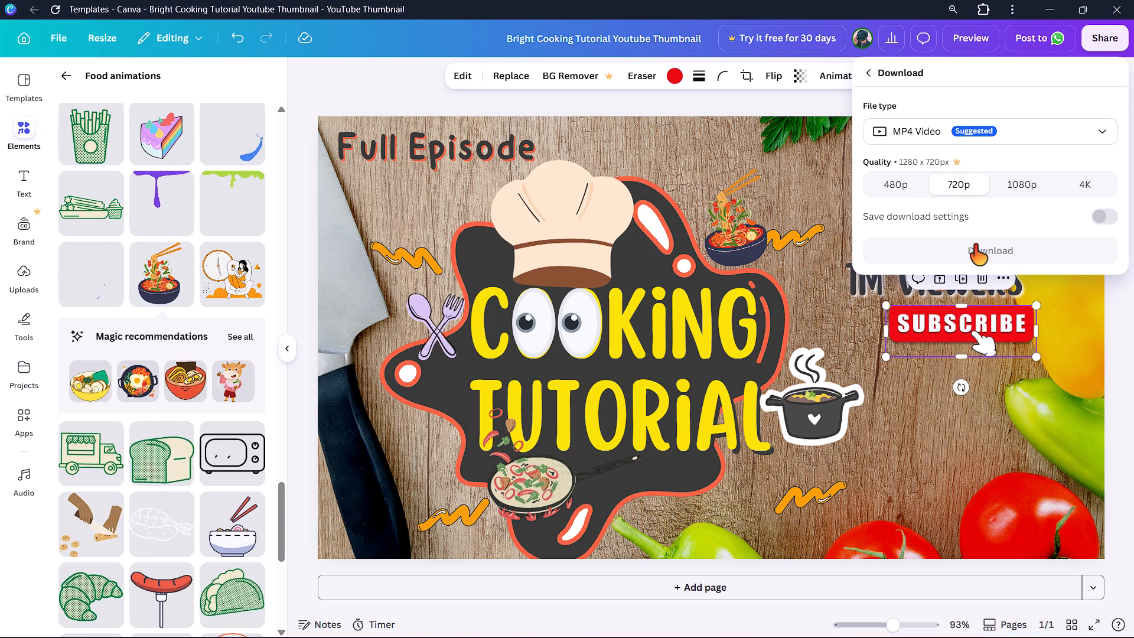
{"action": "left_click", "coordinate": [974, 261]}
{"action": "left_click", "coordinate": [974, 251]}
{"action": "left_click", "coordinate": [974, 251]}
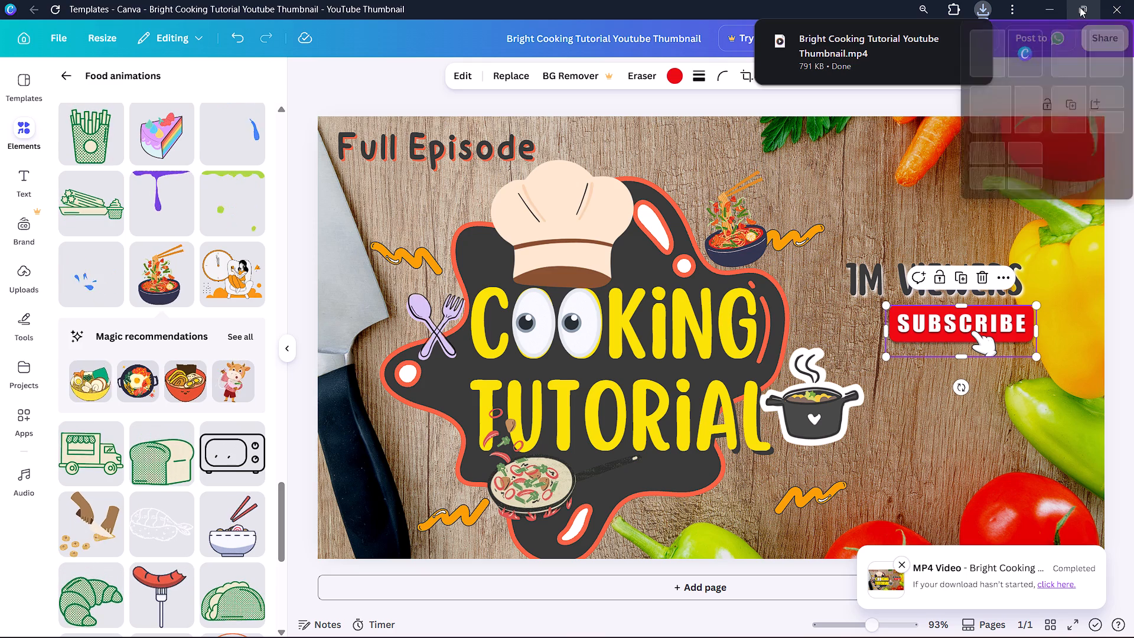
Preview the animated thumbnail in the maximised window, replay it, and close the preview.
{"action": "left_click_drag", "start_coordinate": [1080, 7], "coordinate": [1075, 18]}
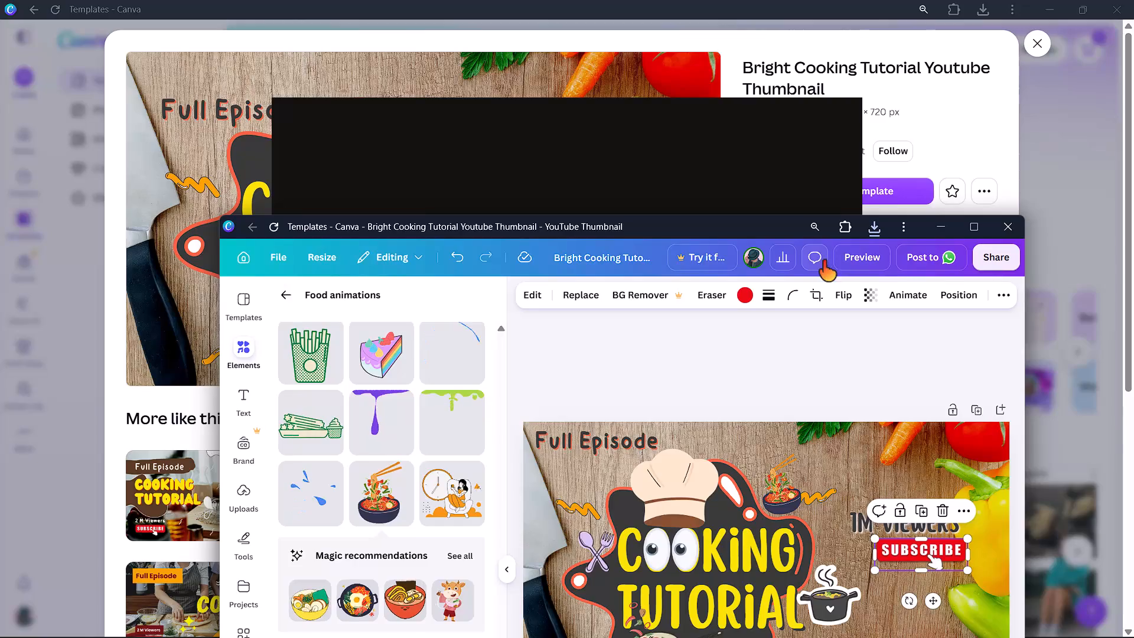
{"action": "left_click", "coordinate": [854, 259]}
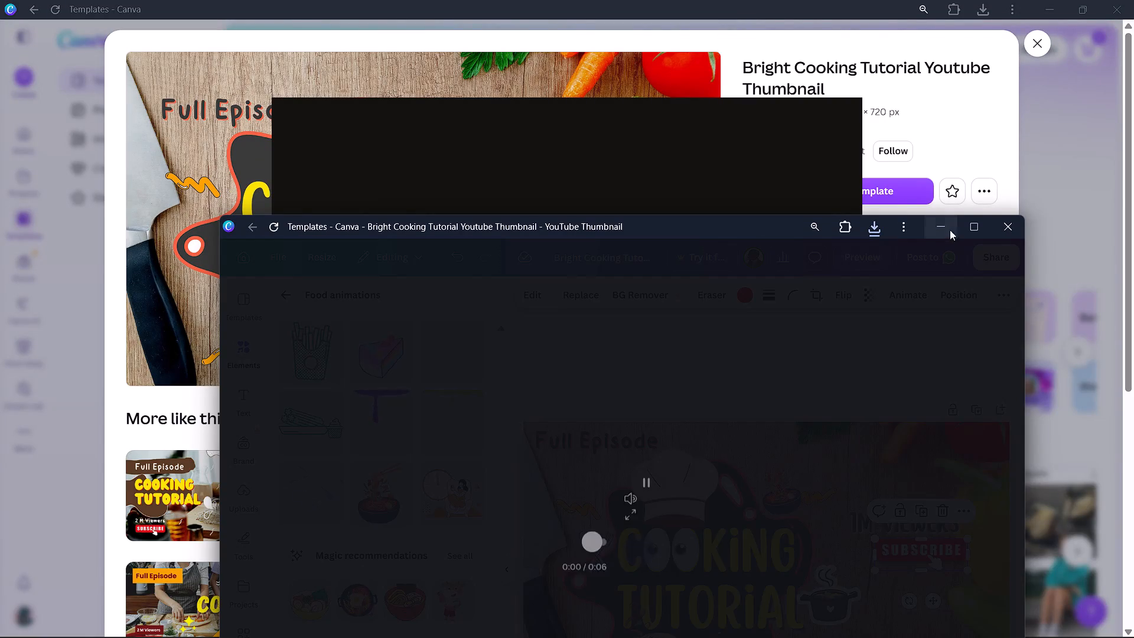
{"action": "left_click", "coordinate": [971, 224]}
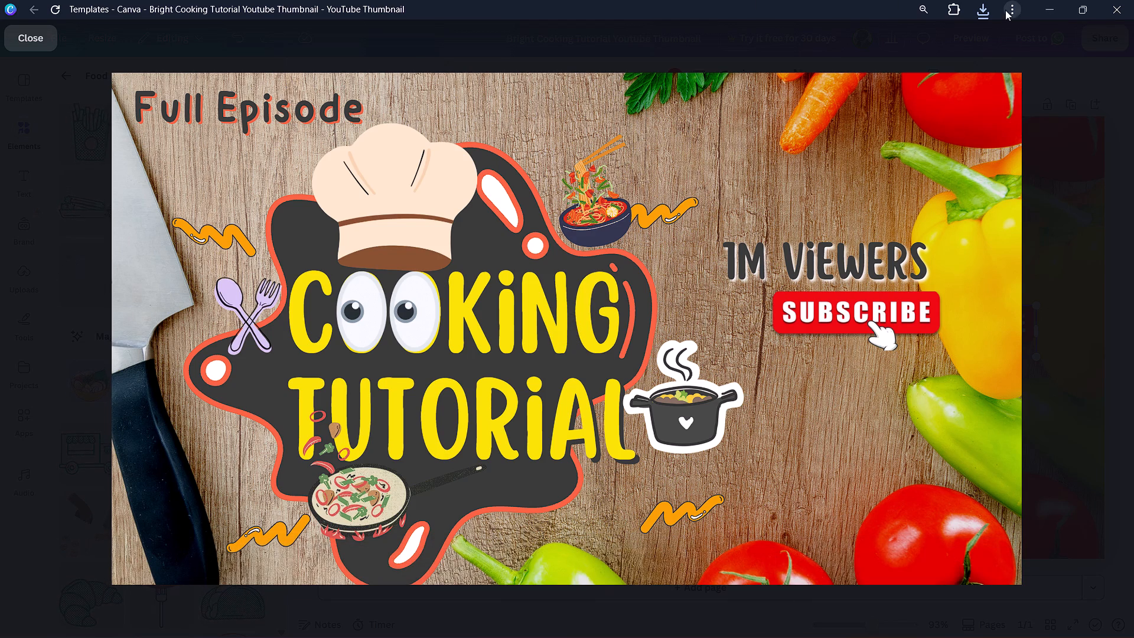
{"action": "scroll", "coordinate": [712, 262], "scroll_direction": "down", "scroll_amount": 4}
{"action": "left_click", "coordinate": [709, 264]}
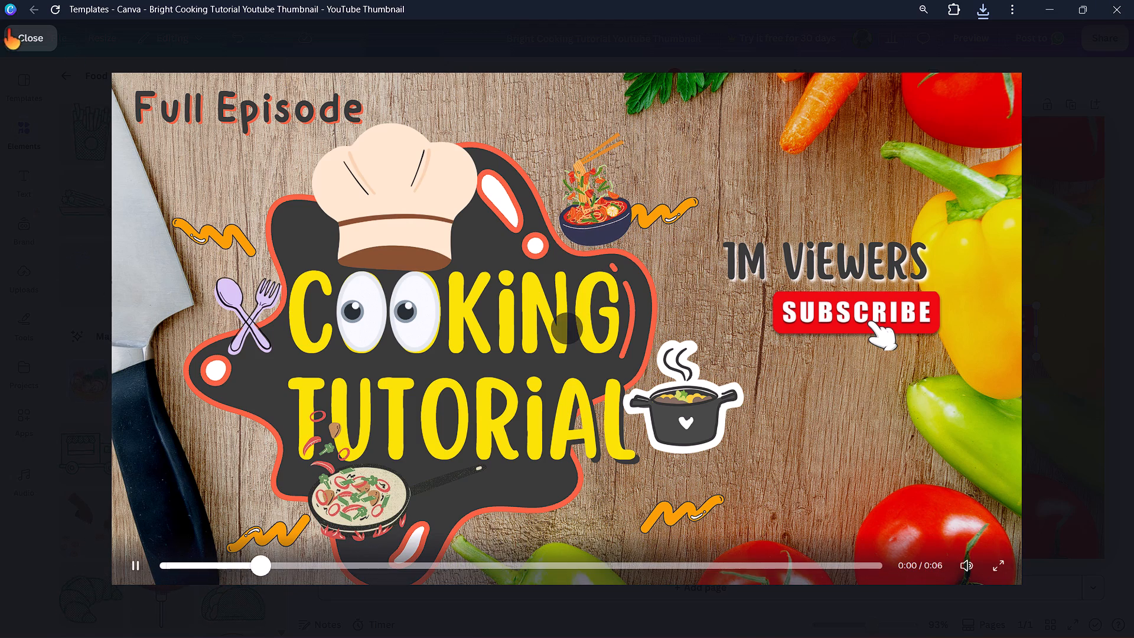
{"action": "left_click", "coordinate": [38, 32]}
Add the white ramen bowl with red chopsticks animation, shrink it, and place it near the end of the "1M VIEWERS" text.
{"action": "scroll", "coordinate": [507, 218], "scroll_direction": "down", "scroll_amount": 3}
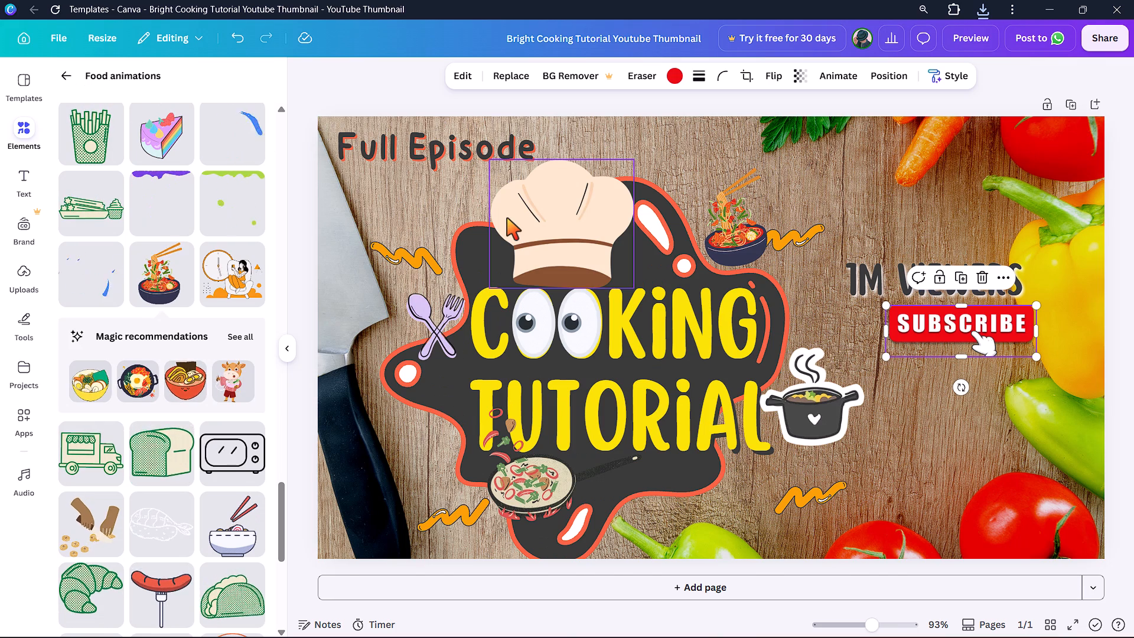
{"action": "scroll", "coordinate": [418, 504], "scroll_direction": "down", "scroll_amount": 4}
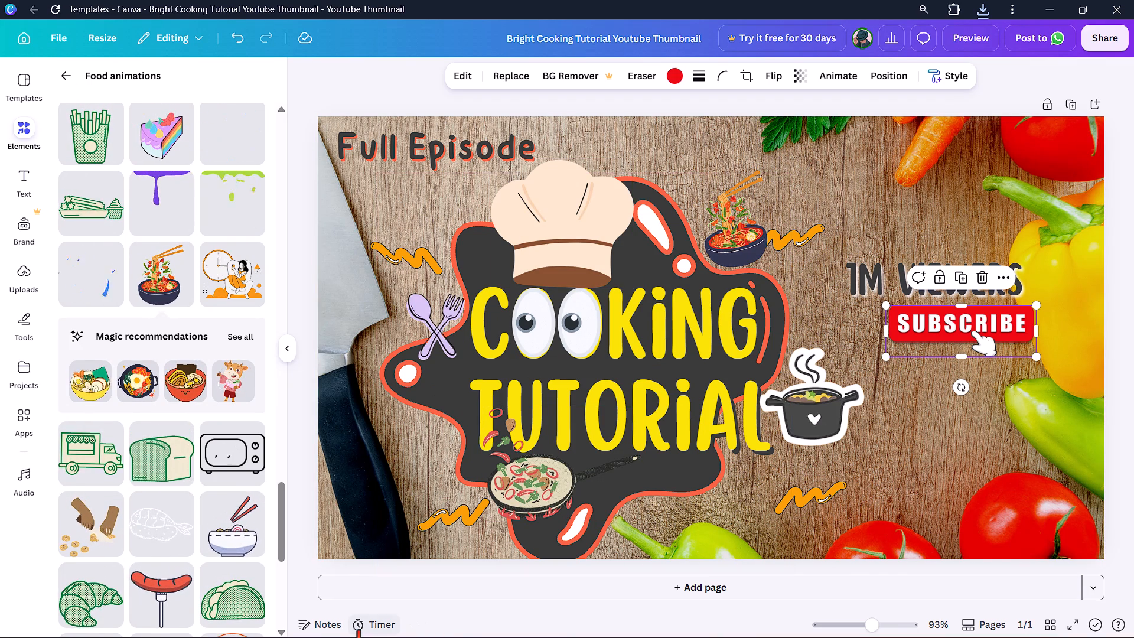
{"action": "left_click", "coordinate": [229, 522]}
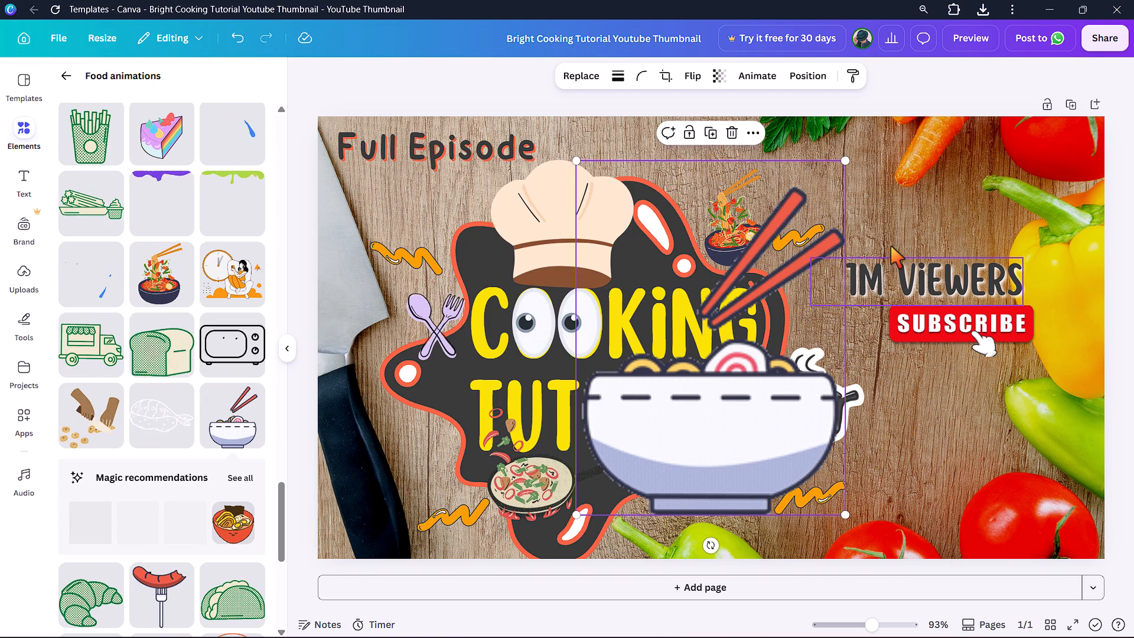
{"action": "left_click_drag", "start_coordinate": [845, 162], "coordinate": [653, 457]}
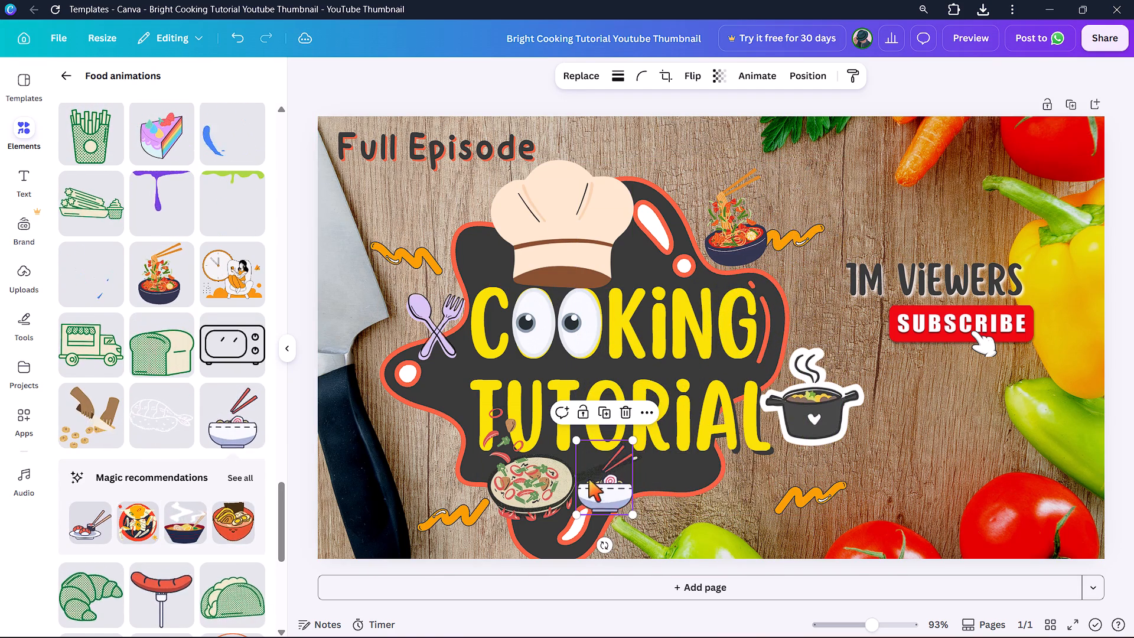
{"action": "left_click_drag", "start_coordinate": [589, 480], "coordinate": [1045, 246]}
Shift the SUBSCRIBE button right and seat the ramen bowl just above it, against the end of the "1M VIEWERS" text.
{"action": "left_click_drag", "start_coordinate": [994, 314], "coordinate": [997, 314]}
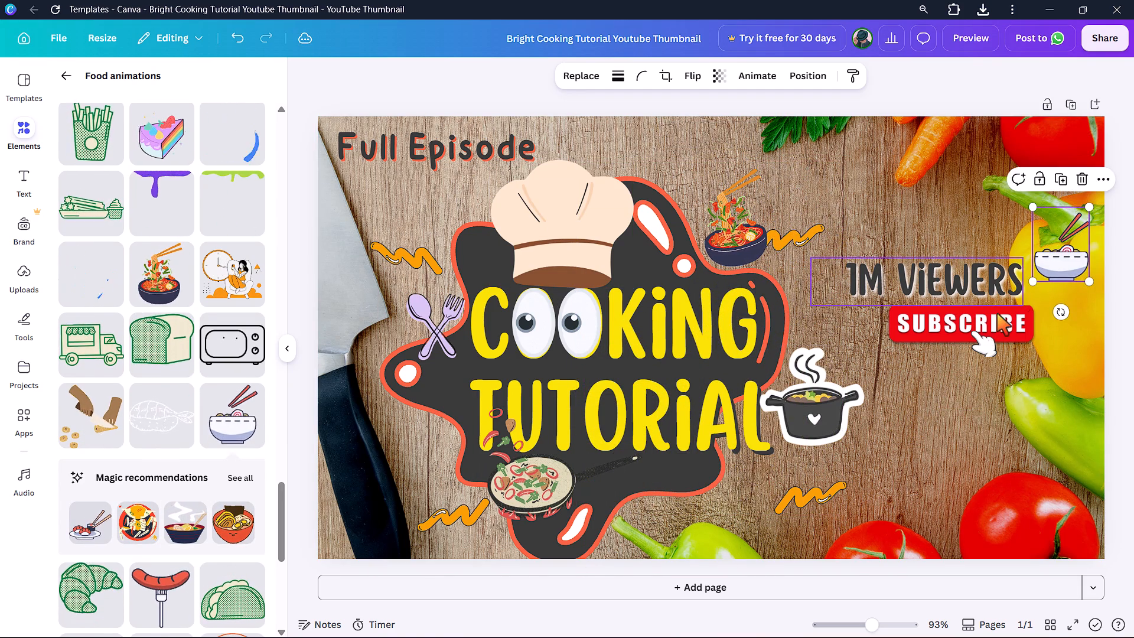
{"action": "left_click_drag", "start_coordinate": [997, 314], "coordinate": [1048, 309]}
{"action": "left_click_drag", "start_coordinate": [1063, 269], "coordinate": [1060, 287]}
{"action": "left_click", "coordinate": [1086, 249]}
{"action": "left_click_drag", "start_coordinate": [1078, 256], "coordinate": [1072, 273]}
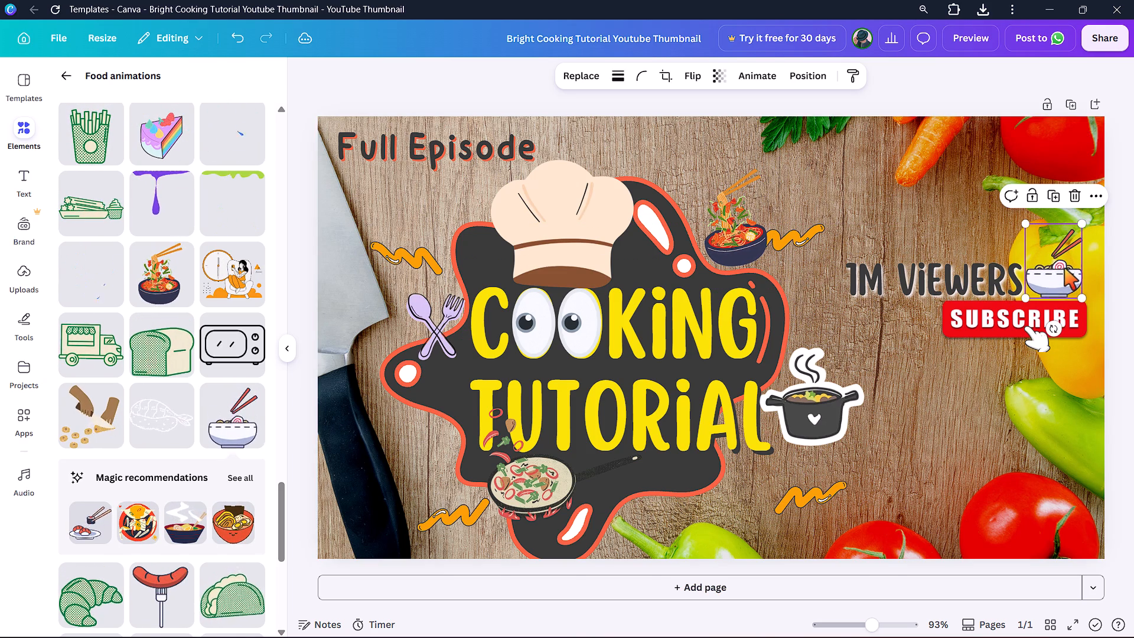
{"action": "left_click", "coordinate": [1064, 268]}
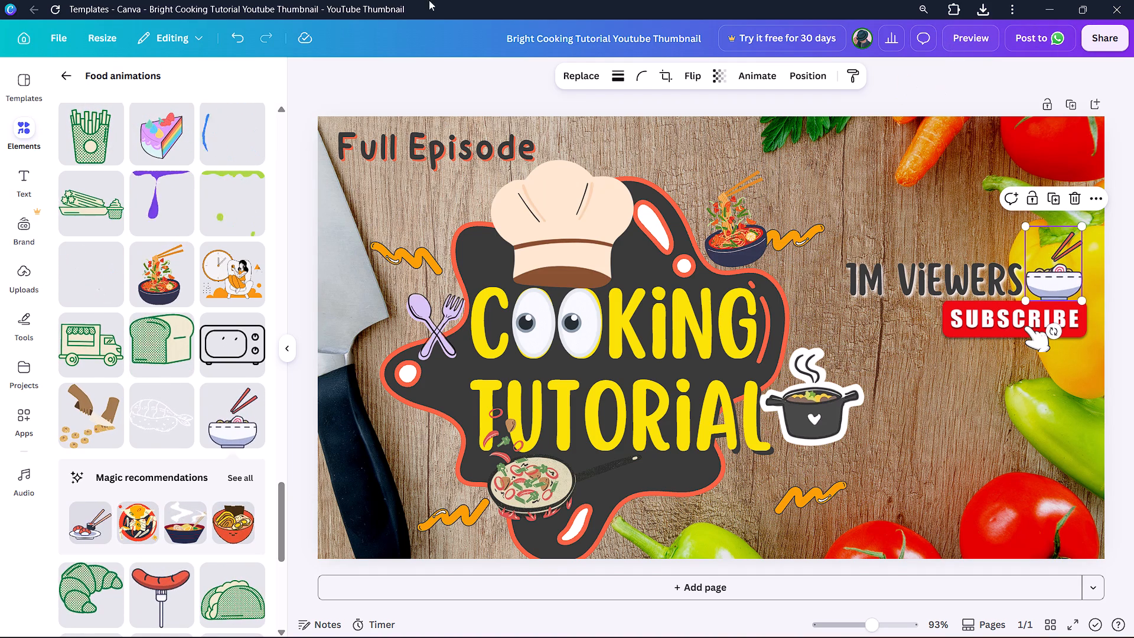
Save the thumbnail design.
{"action": "left_click", "coordinate": [62, 40]}
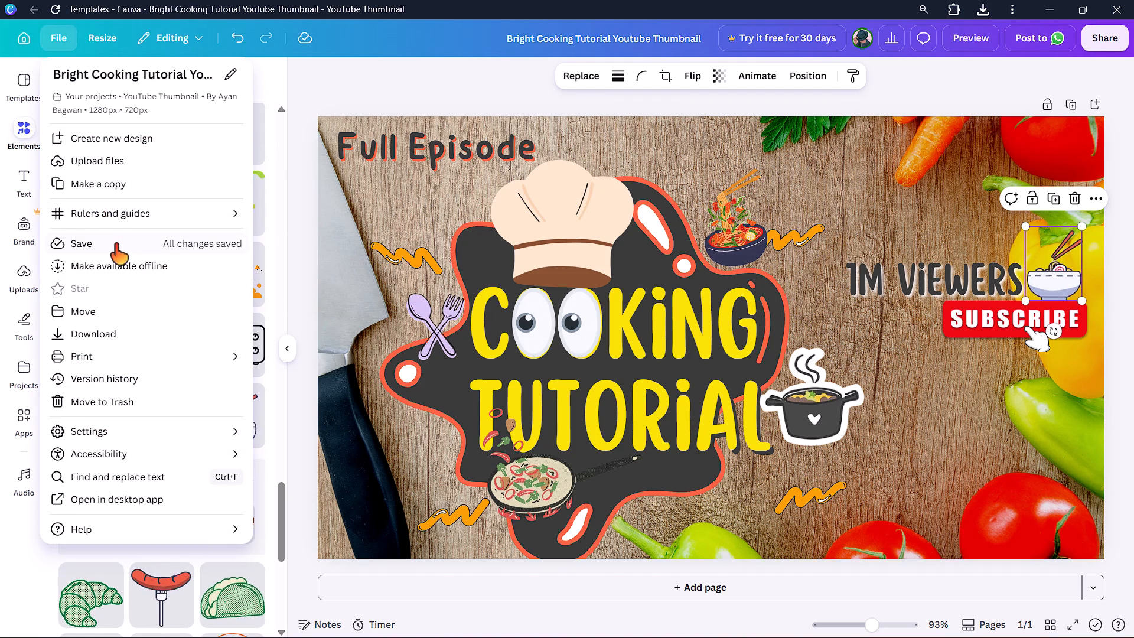
{"action": "left_click", "coordinate": [115, 246]}
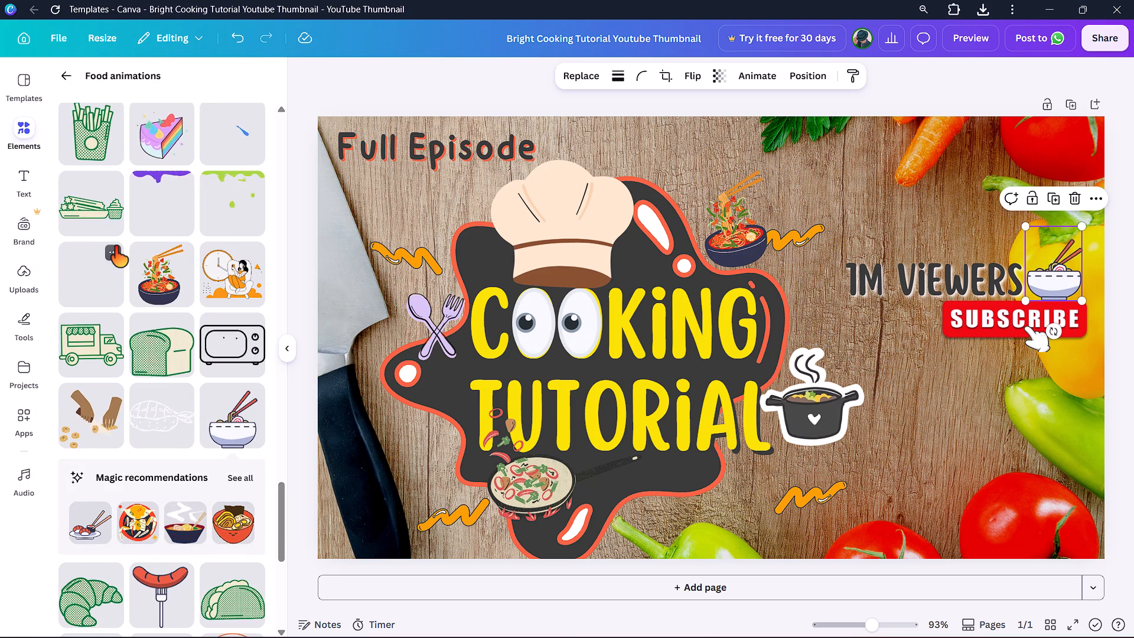